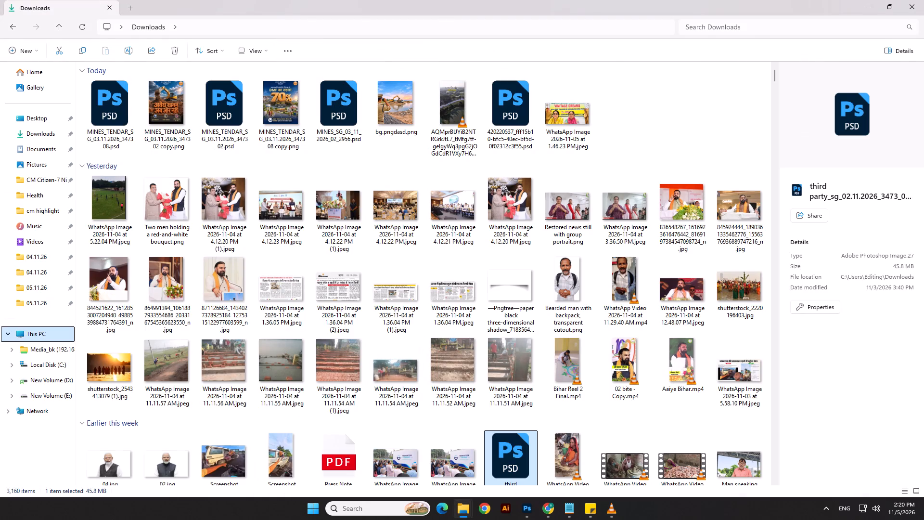
double_click(340, 88)
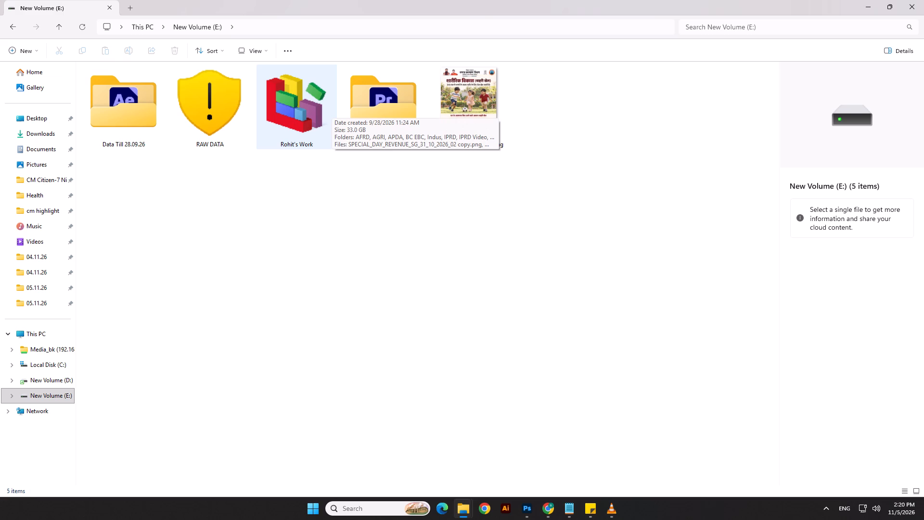
left_click(294, 262)
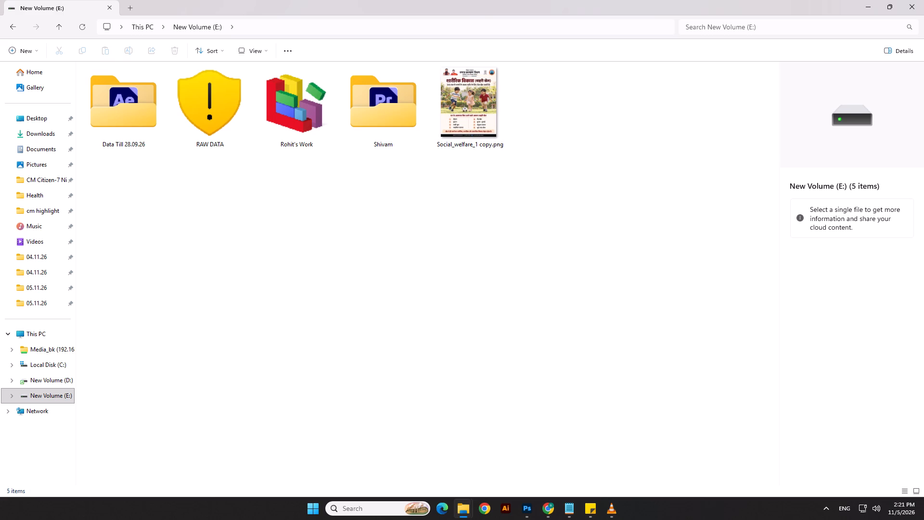
scroll(294, 262, "up", 1)
left_click(343, 343)
double_click(319, 123)
double_click(515, 107)
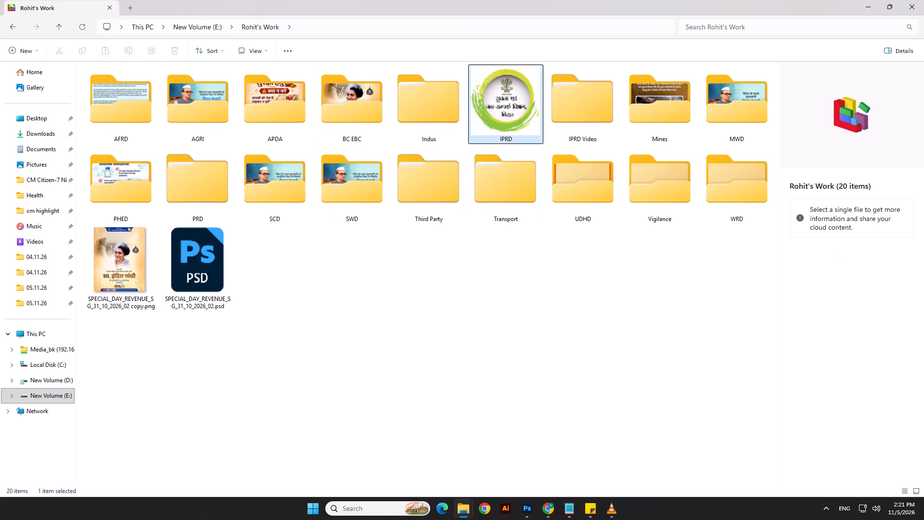
double_click(124, 100)
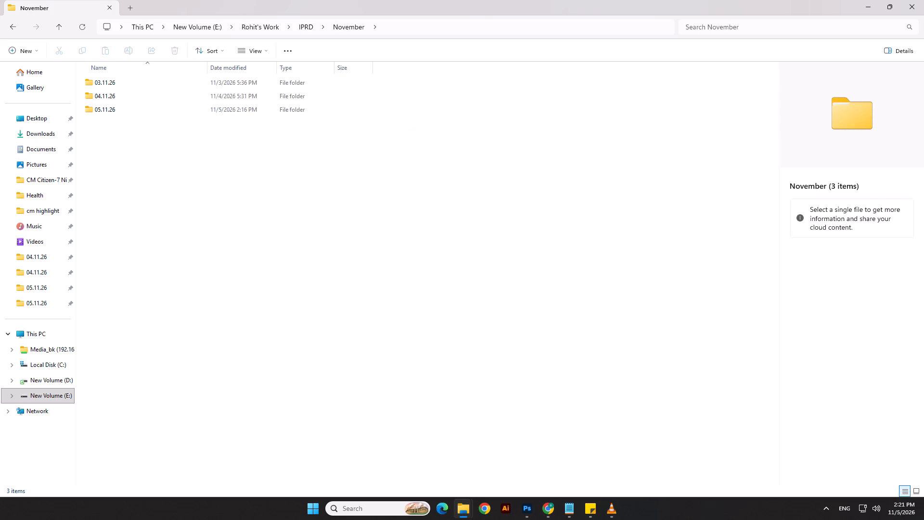
double_click(119, 96)
left_click(386, 388)
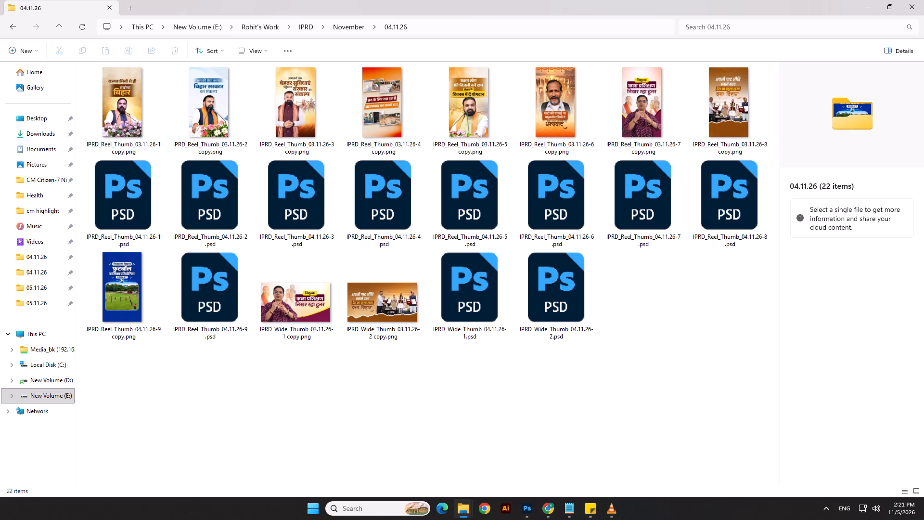
left_click(293, 378)
Copy IPRD_Wide_Thumb_04.11.26-1.psd and IPRD_Reel_Thumb_04.11.26-7.psd into the IPRD November folder 05.11.26.
left_click(472, 302)
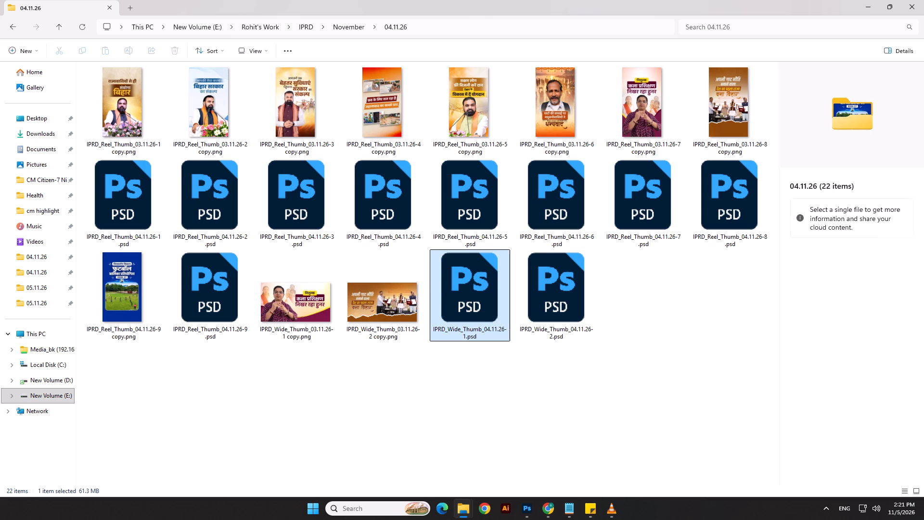
left_click(630, 213, "ctrl")
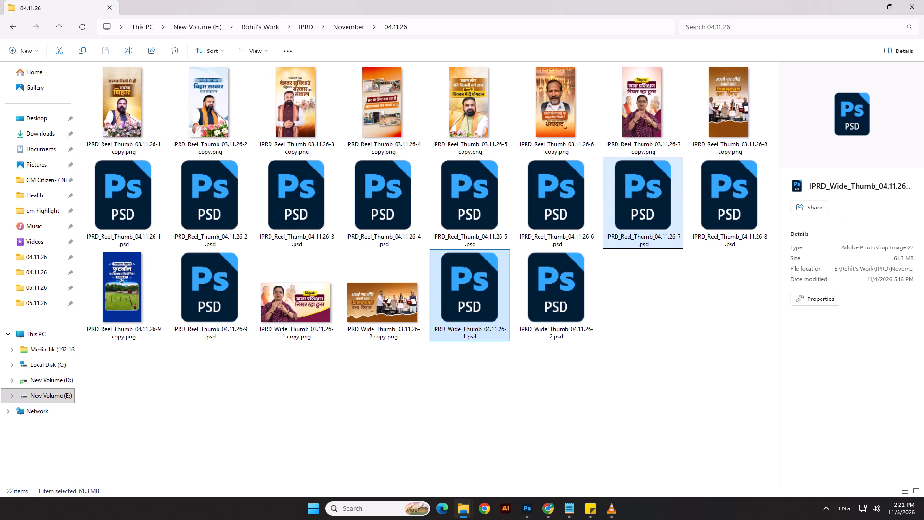
key("ctrl+c")
key("ctrl+c")
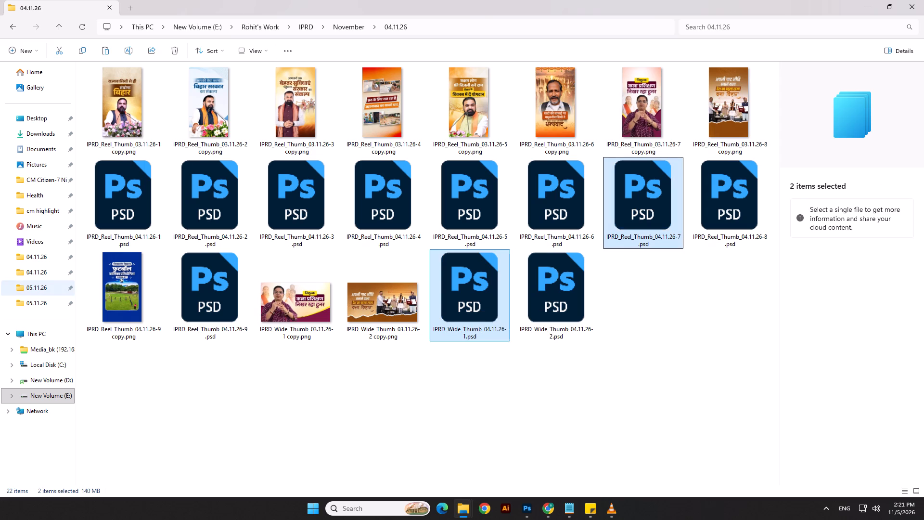
left_click(38, 306)
left_click(38, 296)
left_click(38, 290)
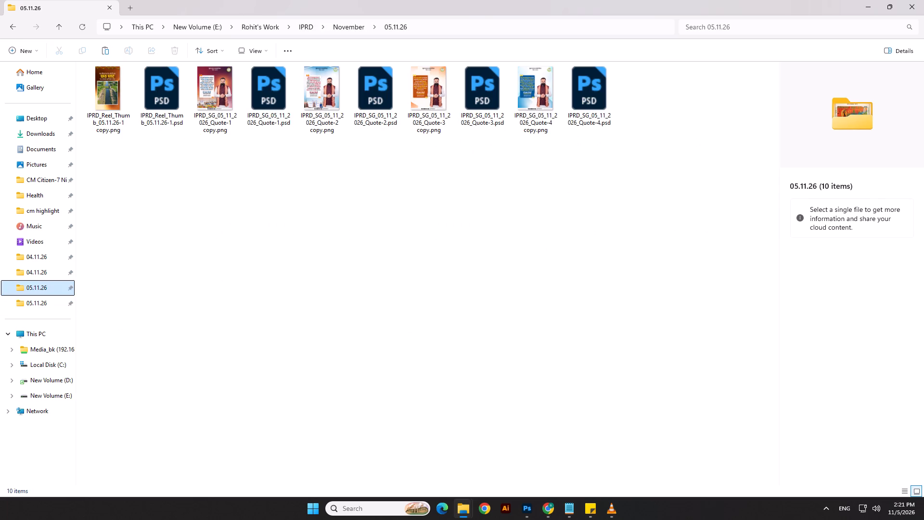
left_click(359, 297)
key("ctrl+v")
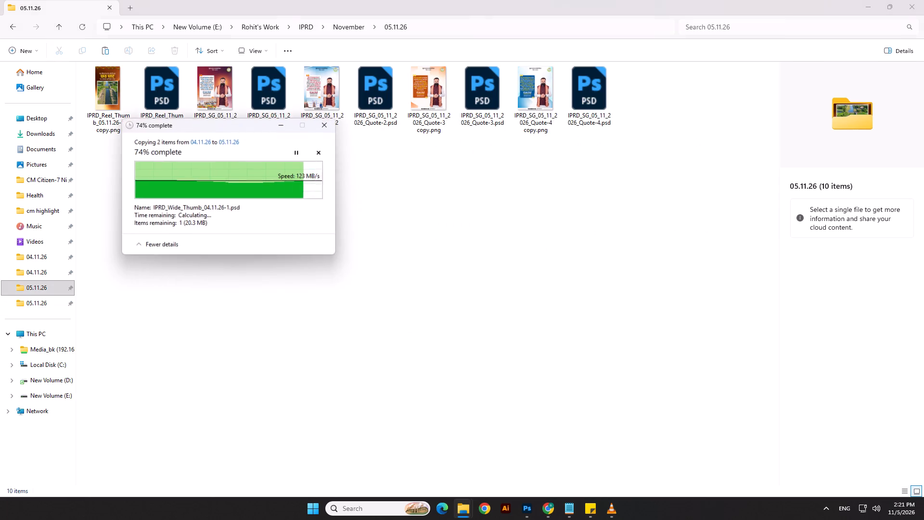
left_click(361, 344)
Change the date in the copied reel thumbnail's file name to 05.11.26.
left_click(640, 112)
left_click(644, 121)
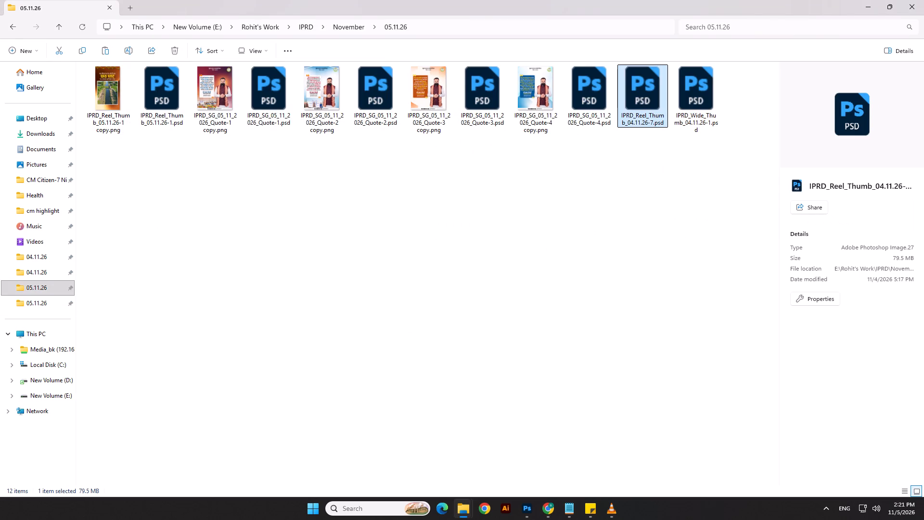
left_click(631, 122)
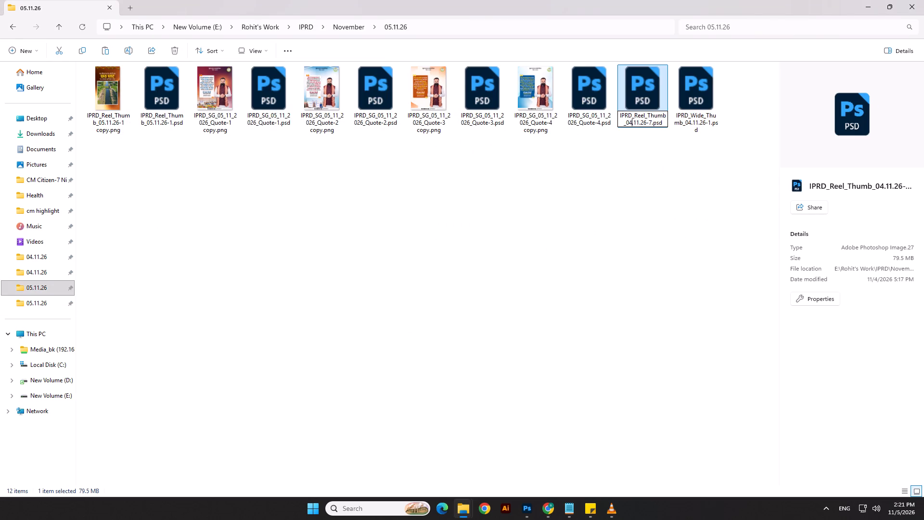
key("BackSpace")
key("5")
left_click(617, 255)
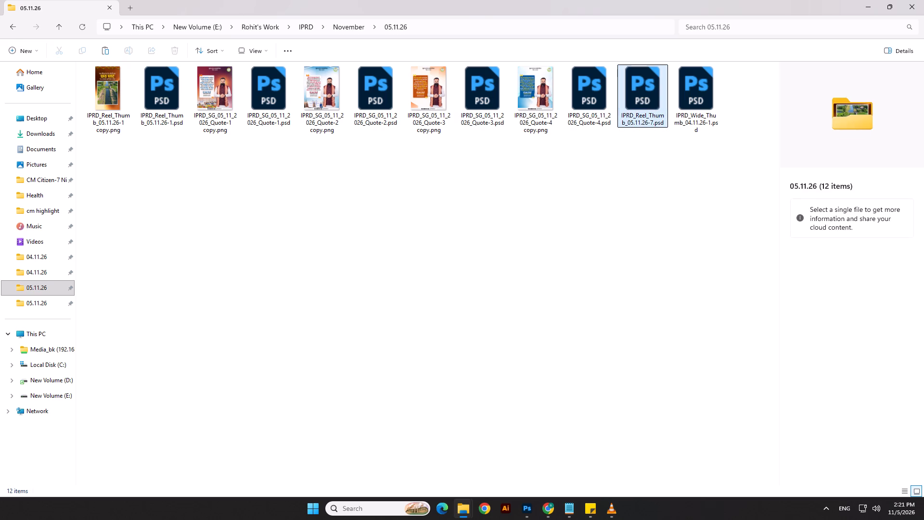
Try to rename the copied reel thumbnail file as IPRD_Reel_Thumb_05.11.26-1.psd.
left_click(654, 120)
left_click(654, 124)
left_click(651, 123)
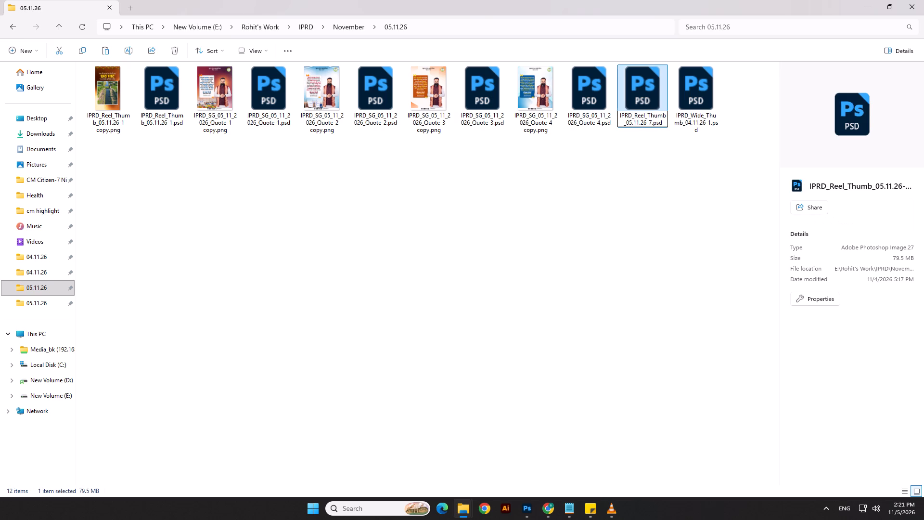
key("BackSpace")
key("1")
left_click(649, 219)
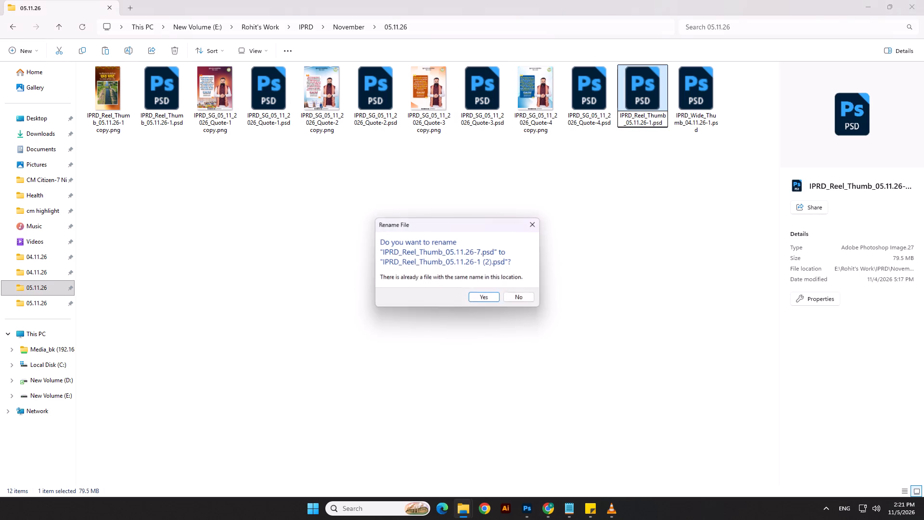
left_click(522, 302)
Rename the copied reel thumbnail file as IPRD_Reel_Thumb_05.11.26-2.psd.
left_click(654, 124)
left_click(652, 124)
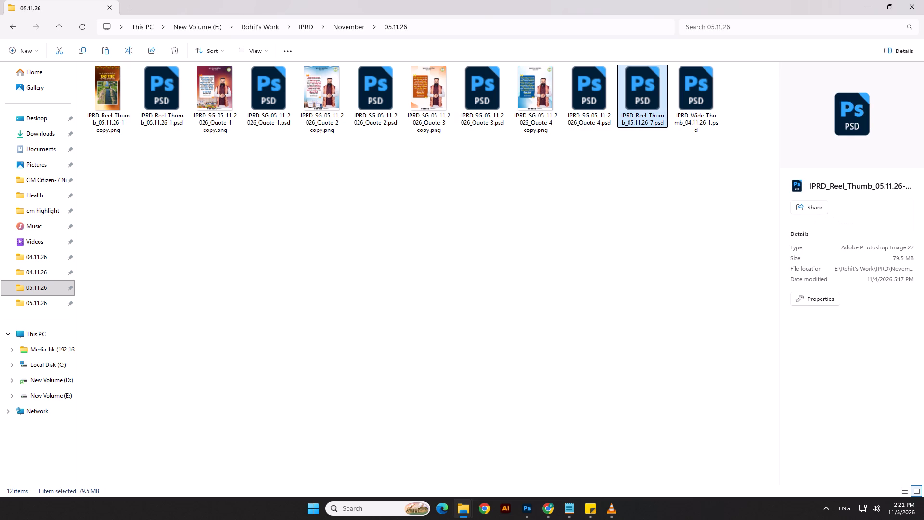
left_click(652, 124)
key("BackSpace")
key("2")
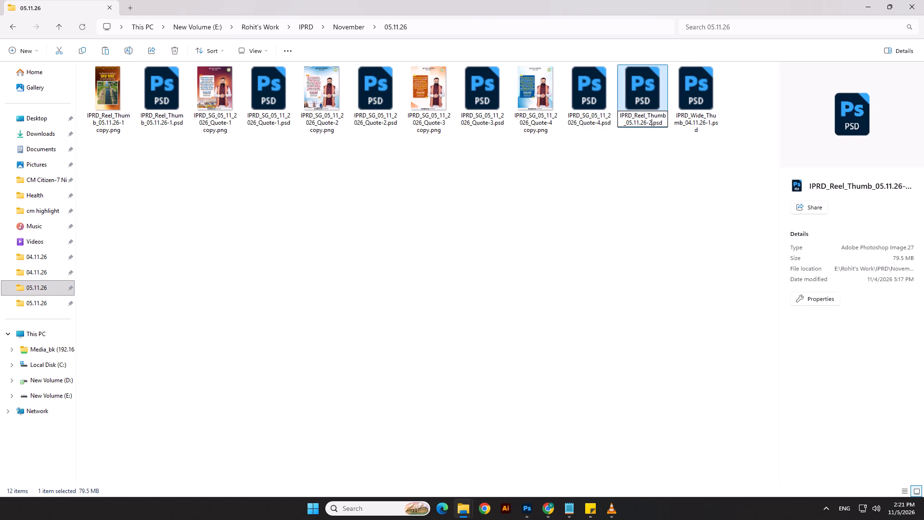
left_click(659, 186)
Rename the copied wide thumbnail file as IPRD_Wide_Thumb_05.11.26-1.psd.
left_click(691, 122)
left_click(706, 131)
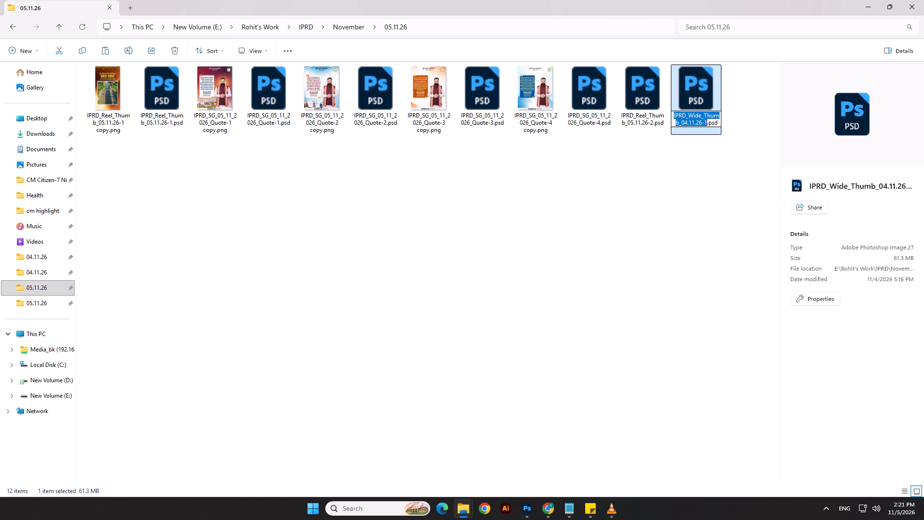
left_click(686, 121)
key("BackSpace")
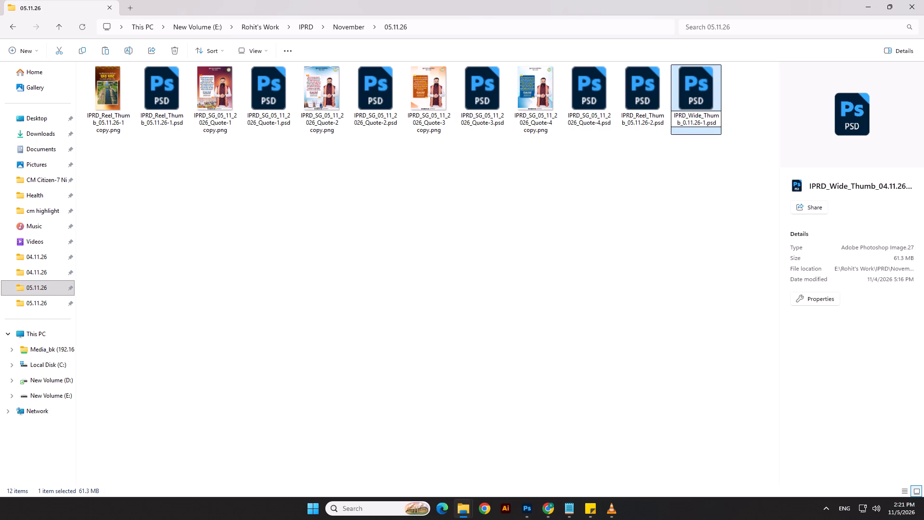
key("5")
left_click(678, 201)
Open IPRD_Reel_Thumb_05.11.26-2.psd in Photoshop.
double_click(640, 96)
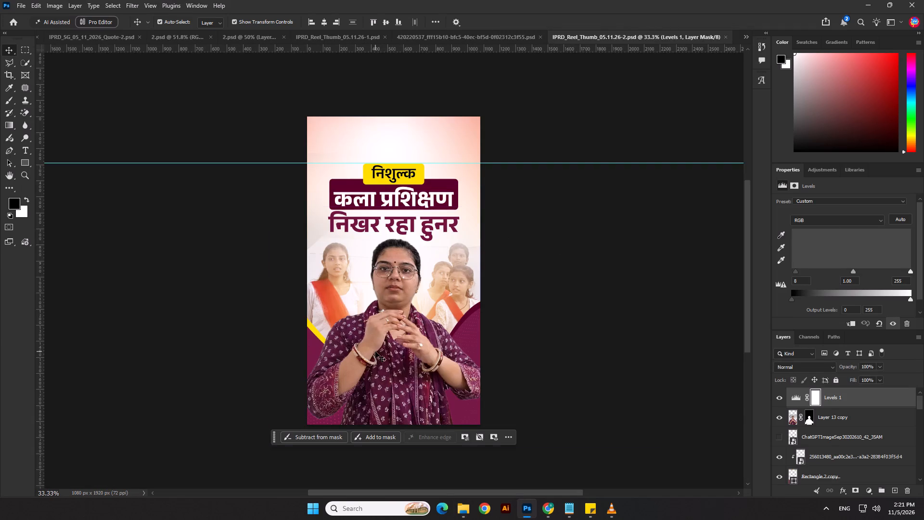
Delete the foreground woman's cut-out and the faded background photo layers of the girls from the reel thumbnail.
left_click(388, 355)
key("Delete")
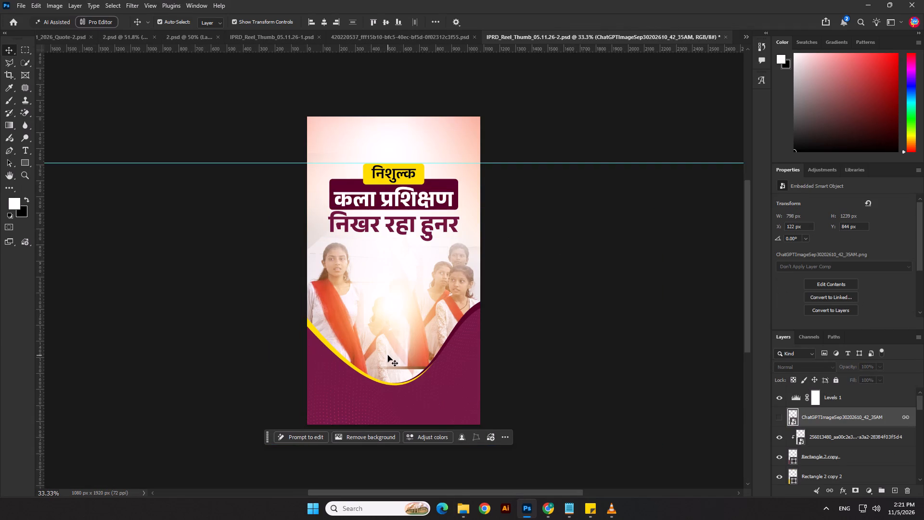
scroll(824, 456, "down", 2)
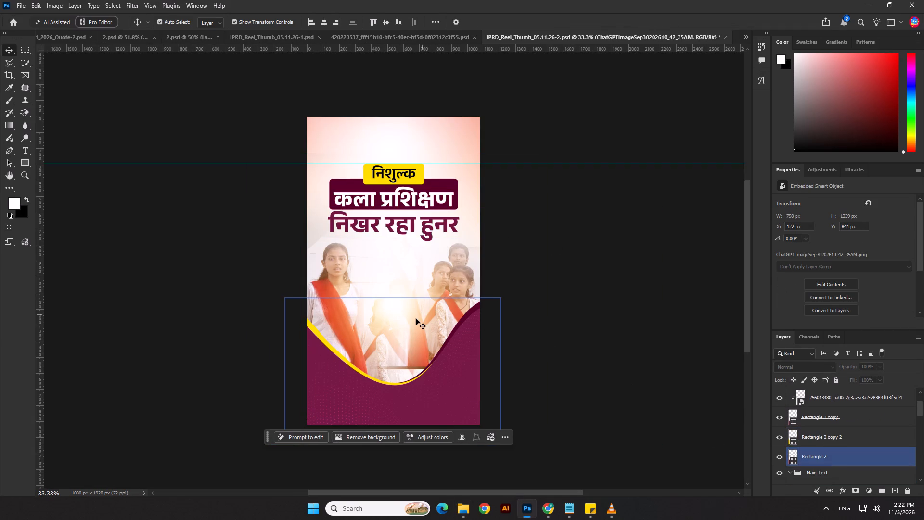
left_click(413, 321)
left_click(837, 383)
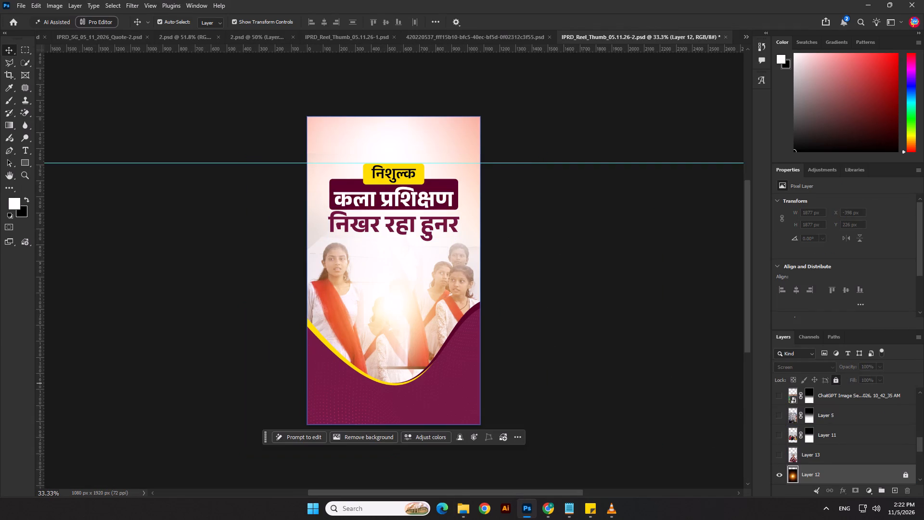
left_click(446, 281)
left_click(462, 286)
key("Delete")
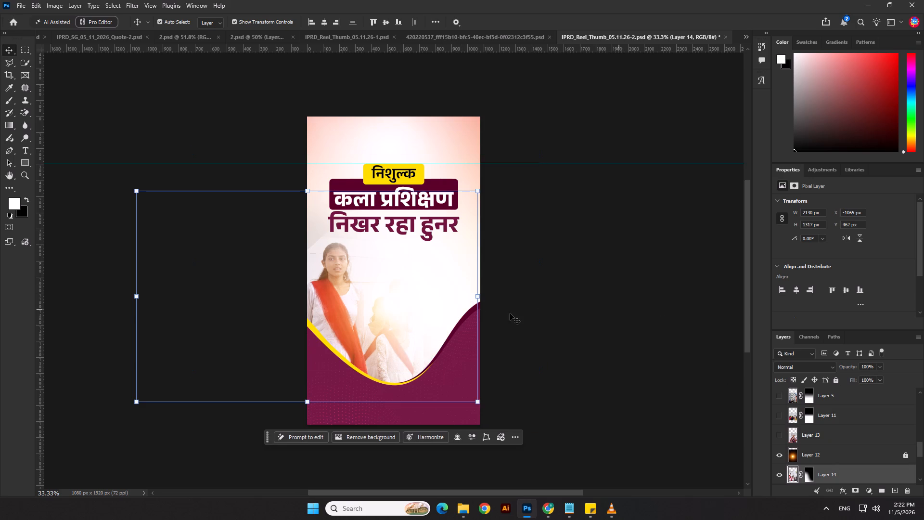
left_click(338, 310)
key("Delete")
left_click(595, 304)
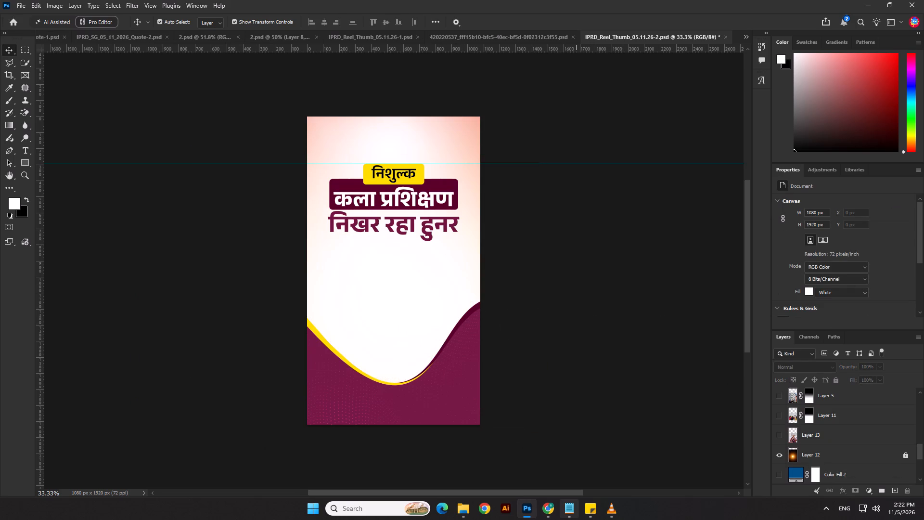
Replace the yellow label's text with मुख्यमंत्री, copied from the Thumbnail notes in Notepad.
left_click(579, 509)
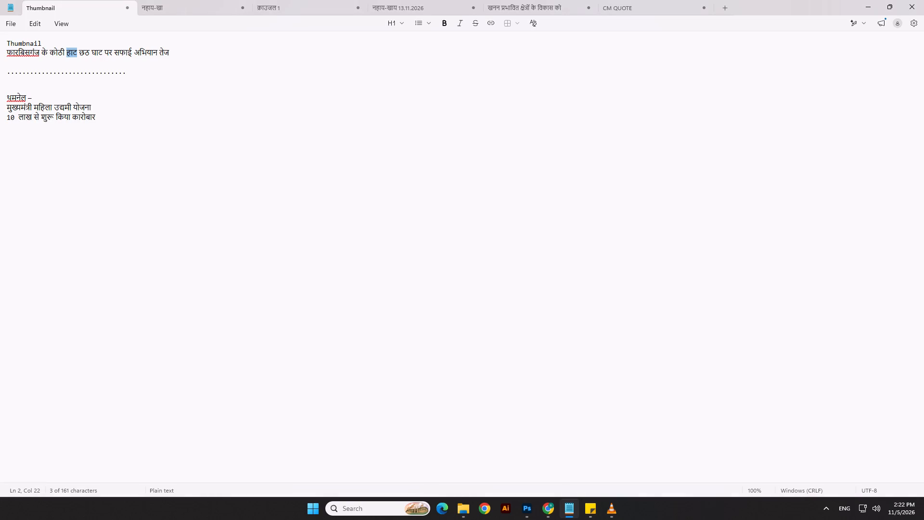
left_click_drag(8, 107, 54, 106)
left_click(31, 105)
left_click_drag(33, 112, 15, 112)
left_click_drag(15, 112, 6, 110)
key("ctrl+c")
key("ctrl+c")
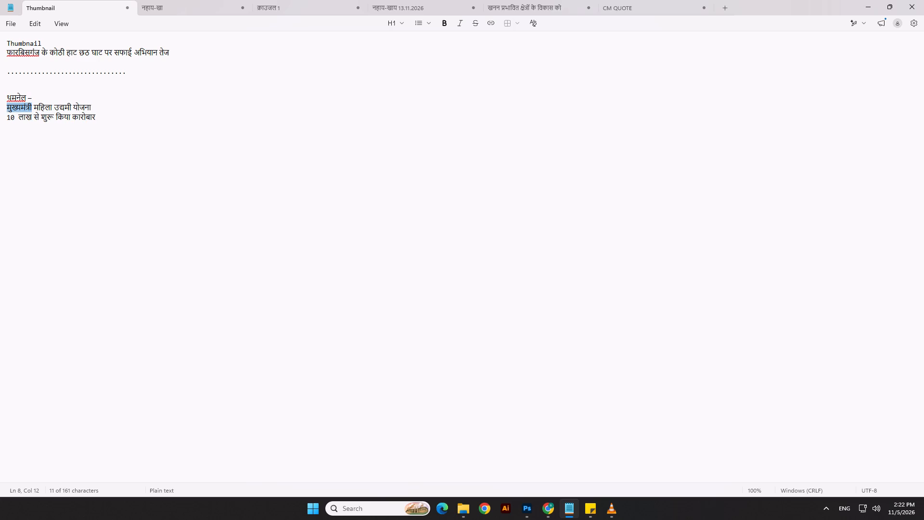
key("alt+Tab")
scroll(395, 204, "up", 7)
double_click(393, 158)
key("ctrl+v")
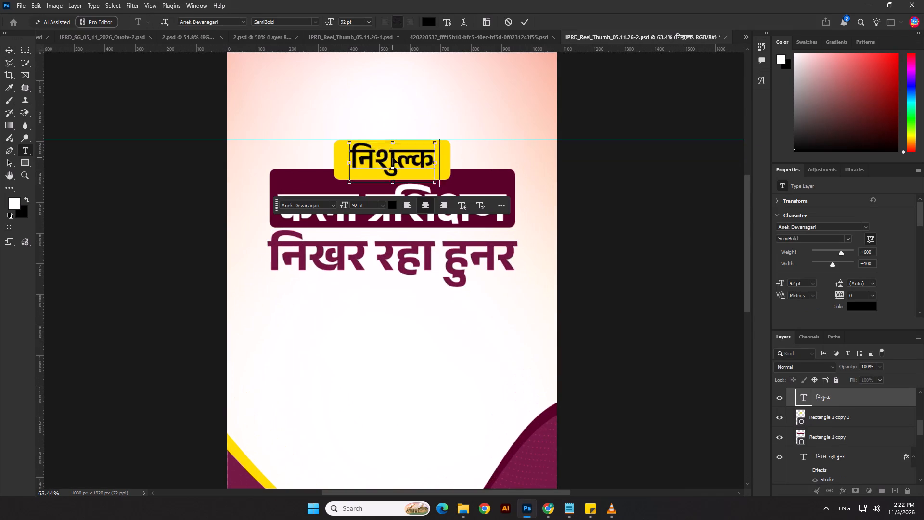
left_click(525, 19)
Replace the white headline कला प्रशिक्षण with महिला उद्यमी योजना, copied from the Notepad notes.
key("alt+Tab")
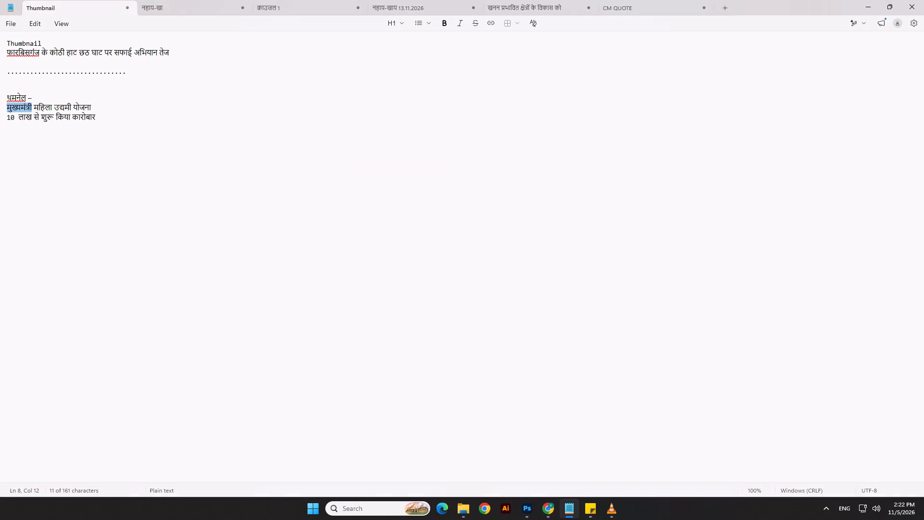
left_click_drag(35, 107, 91, 106)
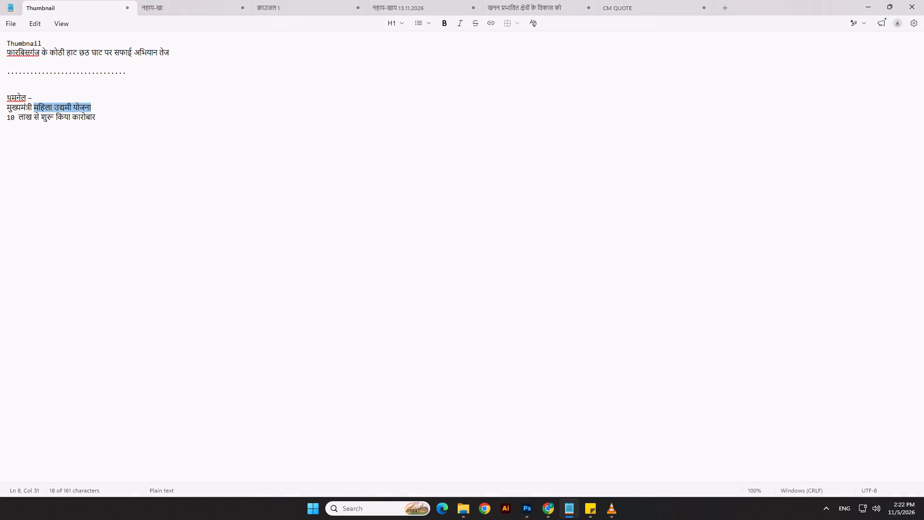
key("ctrl+c")
key("ctrl+c")
key("ctrl+c")
key("alt+Tab")
scroll(386, 176, "up", 2)
double_click(411, 223)
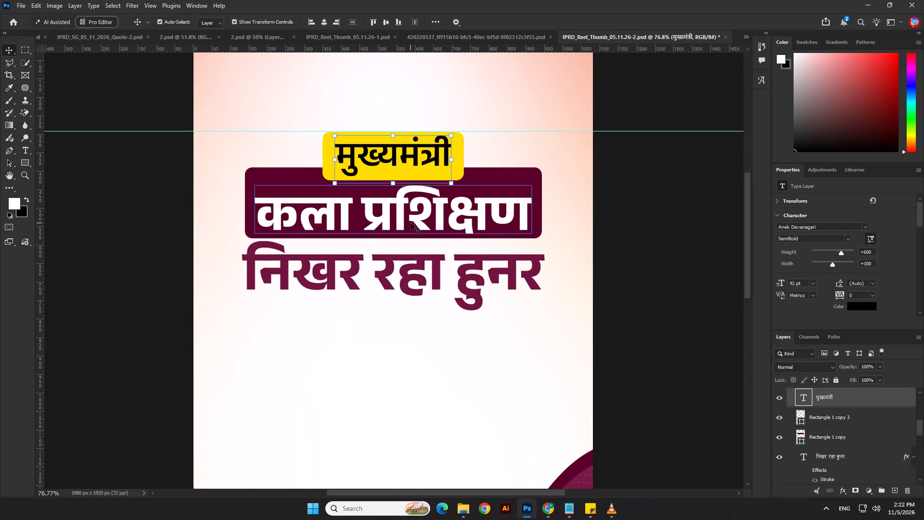
key("ctrl+v")
left_click(525, 24)
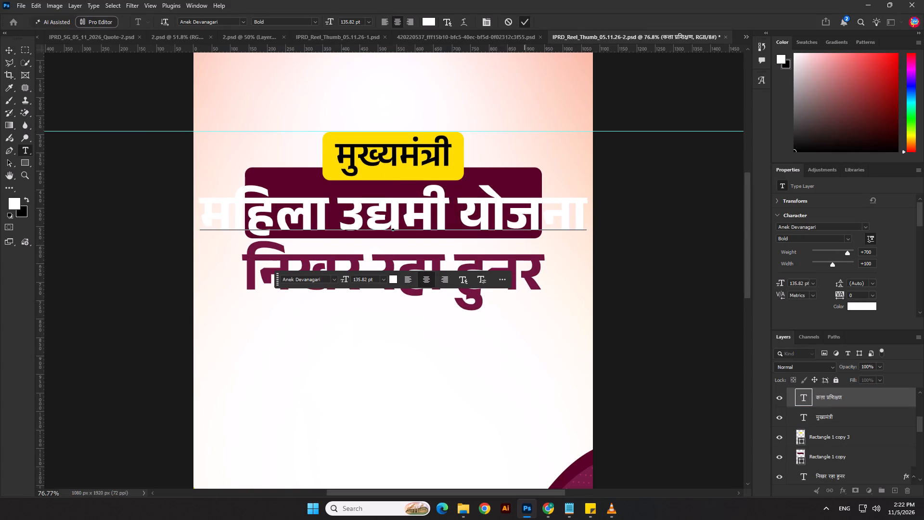
Reduce the महिला उद्यमी योजना headline to 123 pt and centre it horizontally on the canvas.
left_click_drag(779, 286, 773, 289)
key("Up")
key("Up")
key("Up")
key("Up")
key("Return")
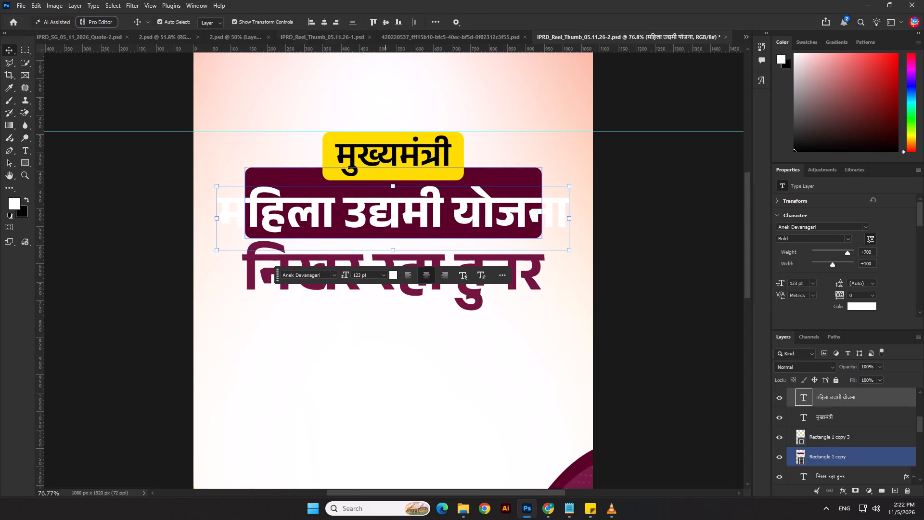
left_click(323, 23)
left_click(625, 241)
Widen the maroon bar behind the headline to about 972 px and centre it horizontally on the canvas.
left_click(526, 175)
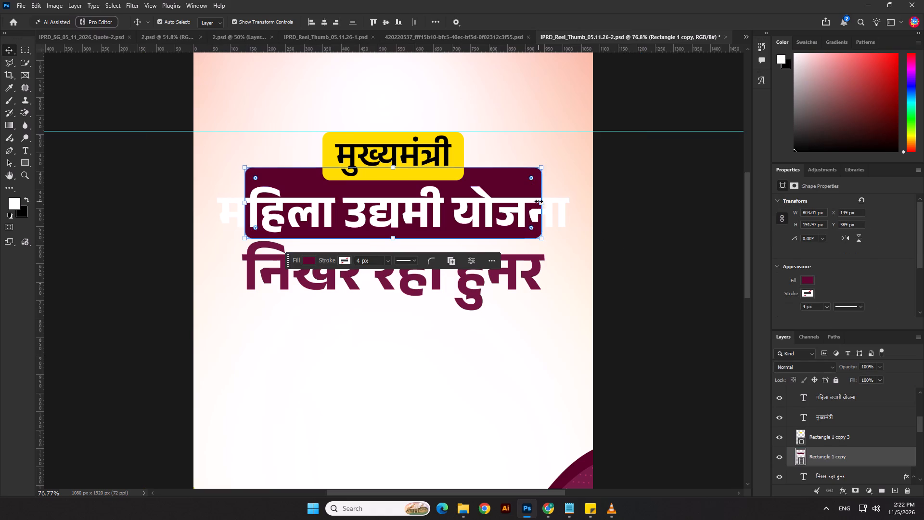
left_click_drag(544, 199, 581, 200)
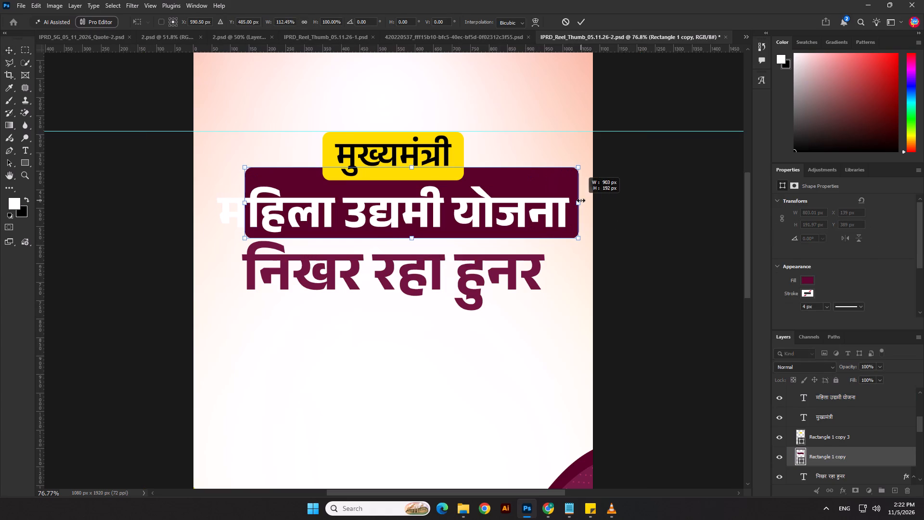
left_click_drag(581, 200, 579, 200)
left_click_drag(243, 199, 222, 204)
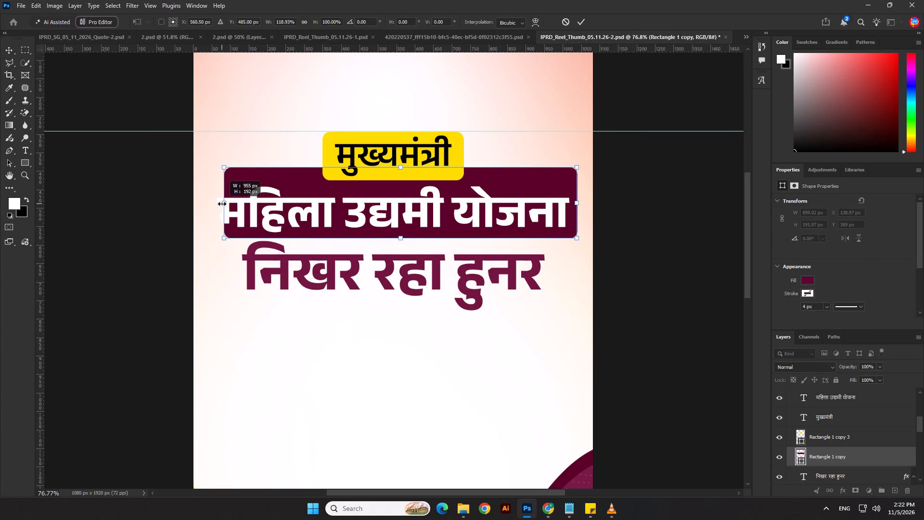
left_click_drag(222, 204, 217, 205)
key("Return")
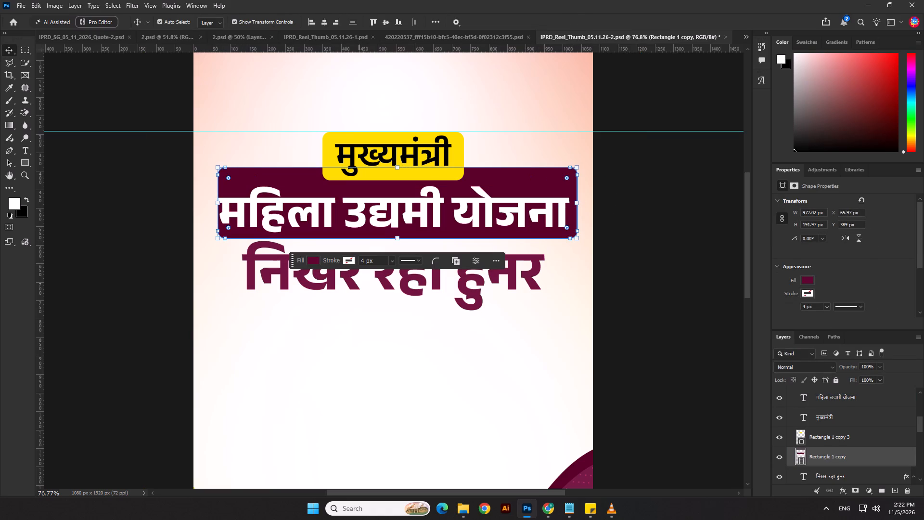
left_click(326, 24)
left_click(141, 207)
Set the महिला उद्यमी योजना headline to 120 pt and nudge it slightly upward within the maroon bar.
left_click(245, 209)
scroll(559, 220, "up", 1)
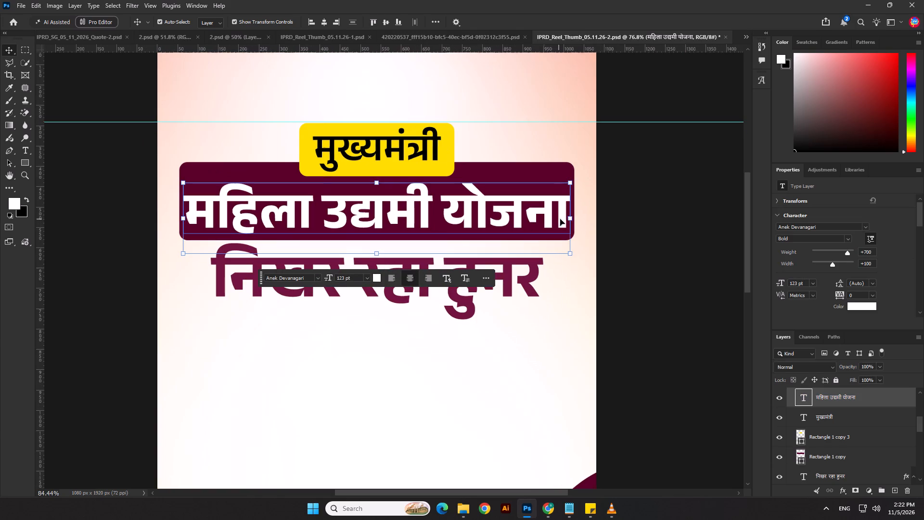
left_click_drag(798, 282, 763, 290)
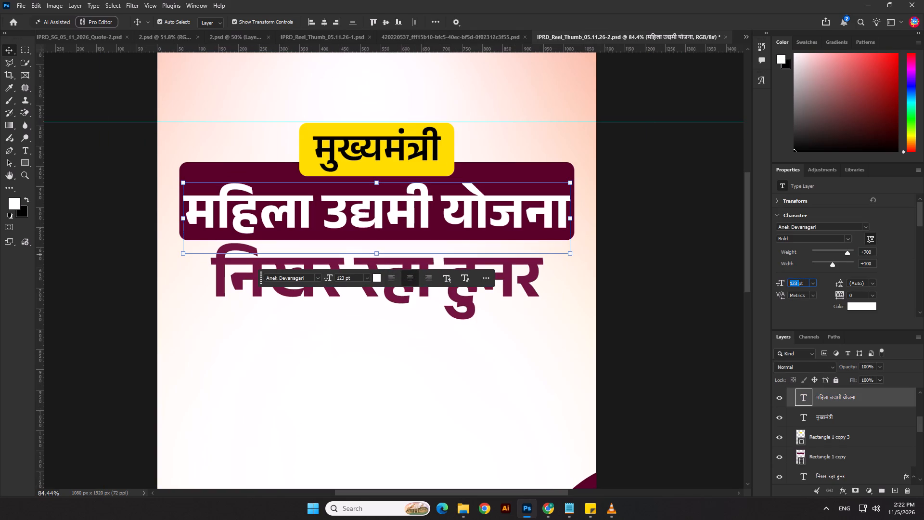
type("120")
key("Return")
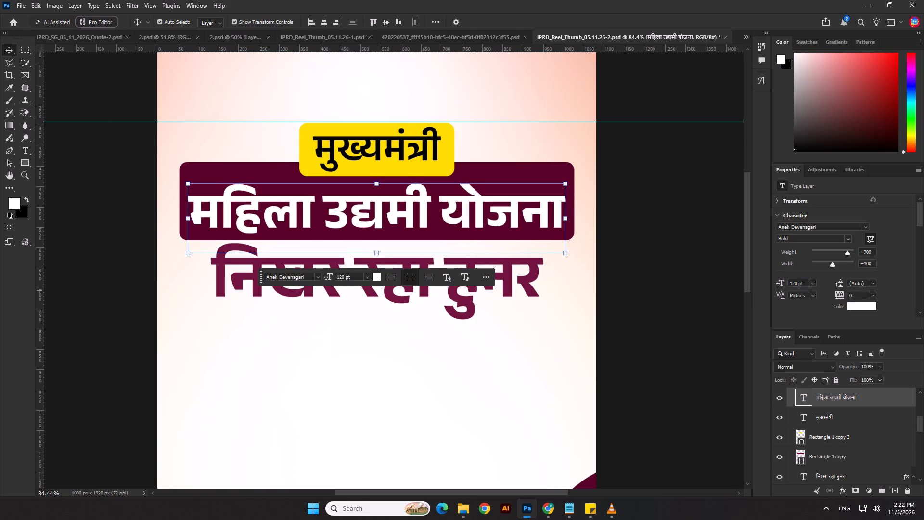
key("Up")
key("Up")
key("Up")
key("Up")
key("Up")
key("Down")
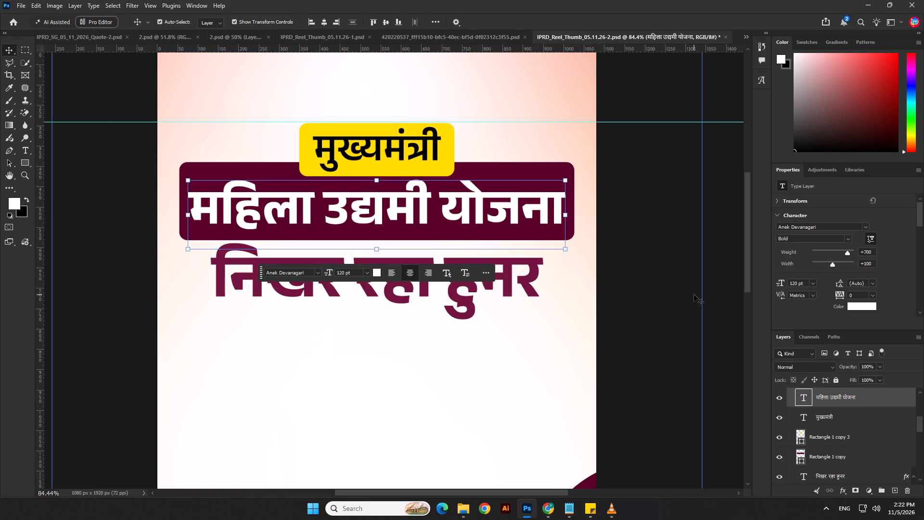
left_click(694, 295)
Shorten the maroon bar from its bottom edge to 180 px high and centre it horizontally on the canvas.
left_click(568, 170)
scroll(430, 231, "up", 2)
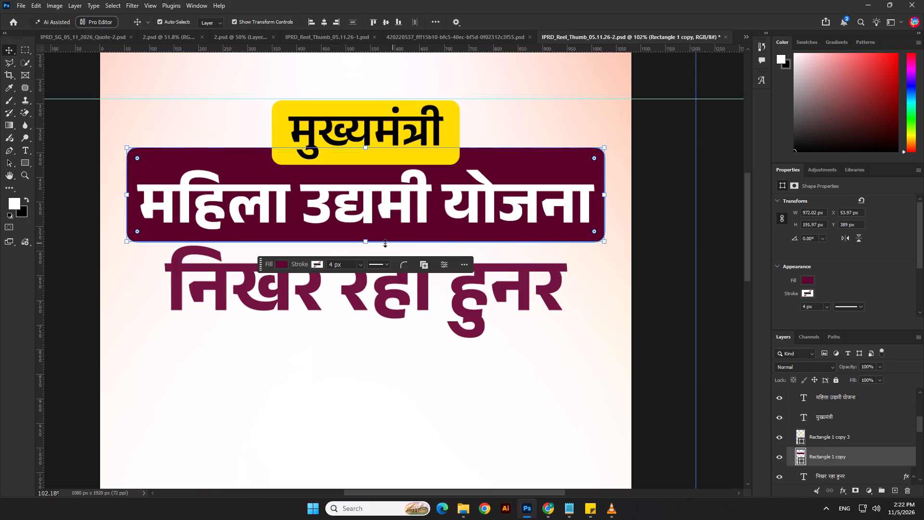
left_click_drag(378, 243, 389, 237)
key("shift+Return")
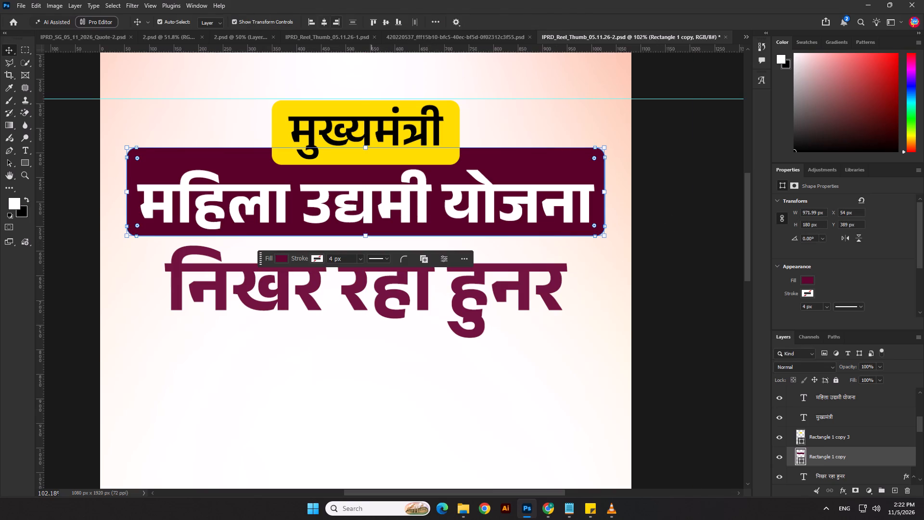
left_click(320, 27)
left_click(684, 200)
Nudge the महिला उद्यमी योजना headline slightly down within the maroon bar.
left_click(469, 202)
key("Down")
key("Down")
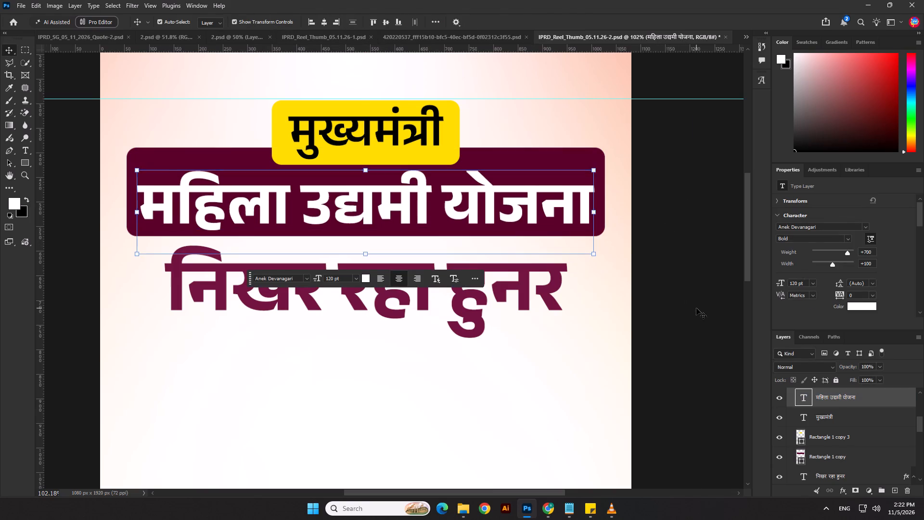
Switch to the ChatGPT image in Chrome and download the enhanced picture of the two women at Vinitage Dreams.
left_click(696, 308)
left_click(553, 506)
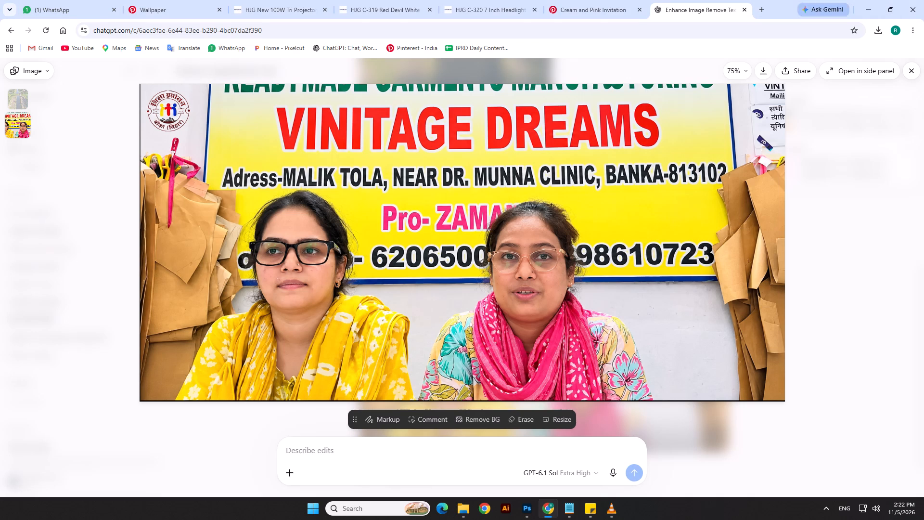
left_click(767, 68)
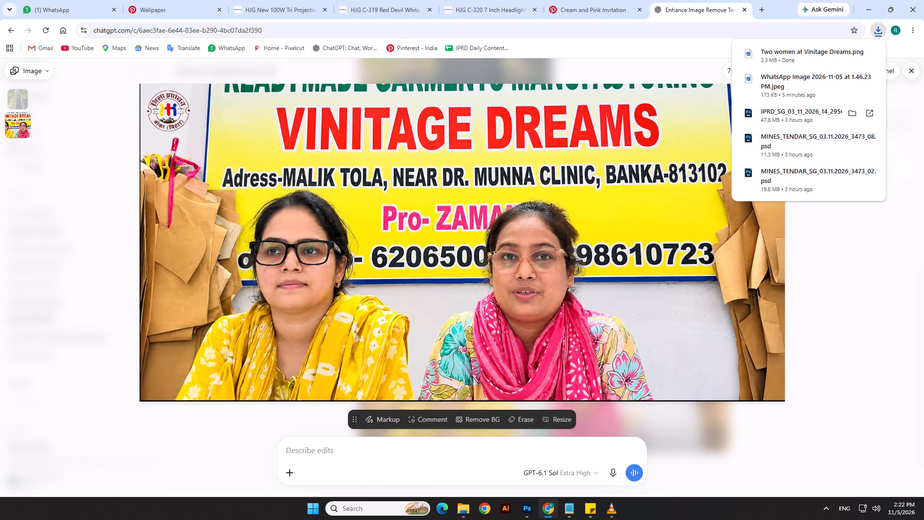
Request background removal for the picture of the two women with the prompt "remove bg".
left_click(393, 449)
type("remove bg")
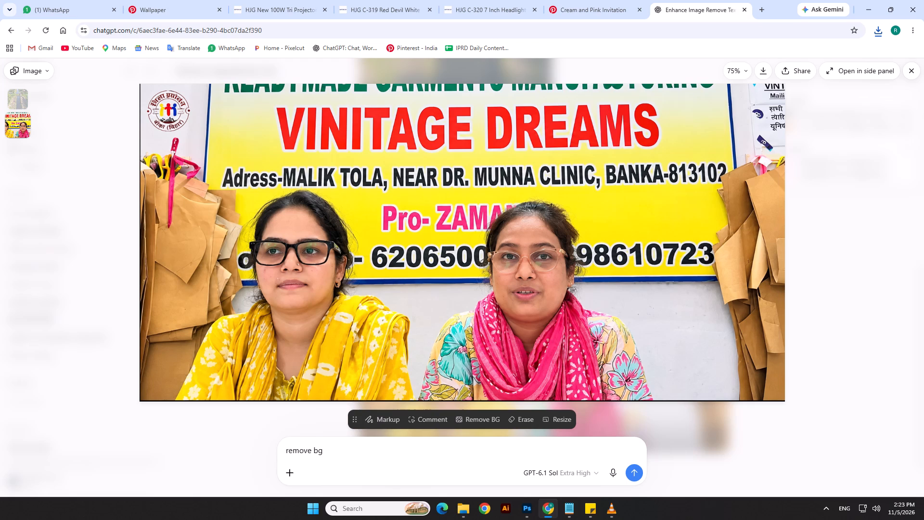
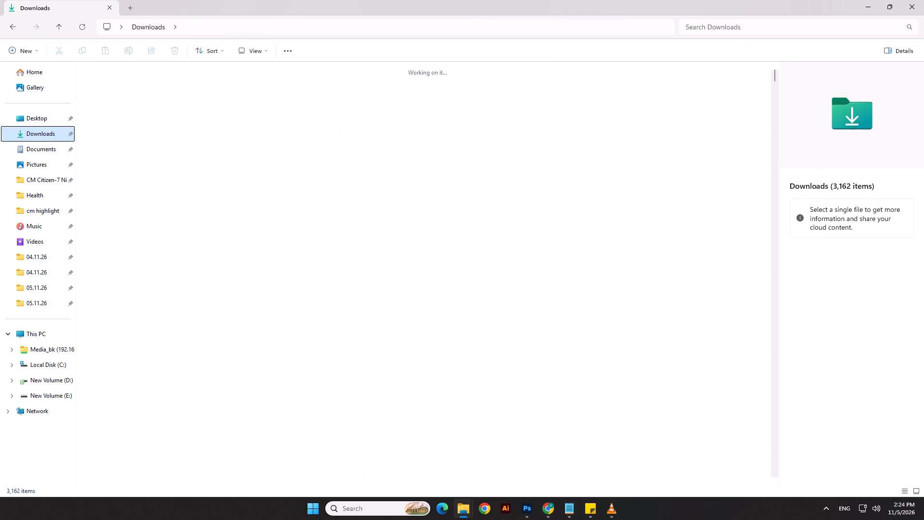
left_click(127, 124)
left_click(165, 129, "ctrl")
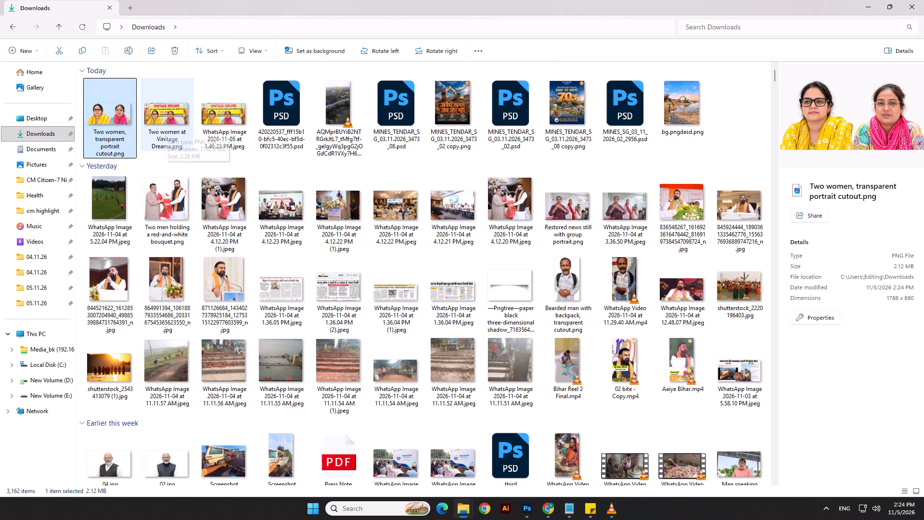
left_click_drag(167, 117, 367, 400)
key("alt+Tab")
key("alt+Tab")
key("alt+Tab")
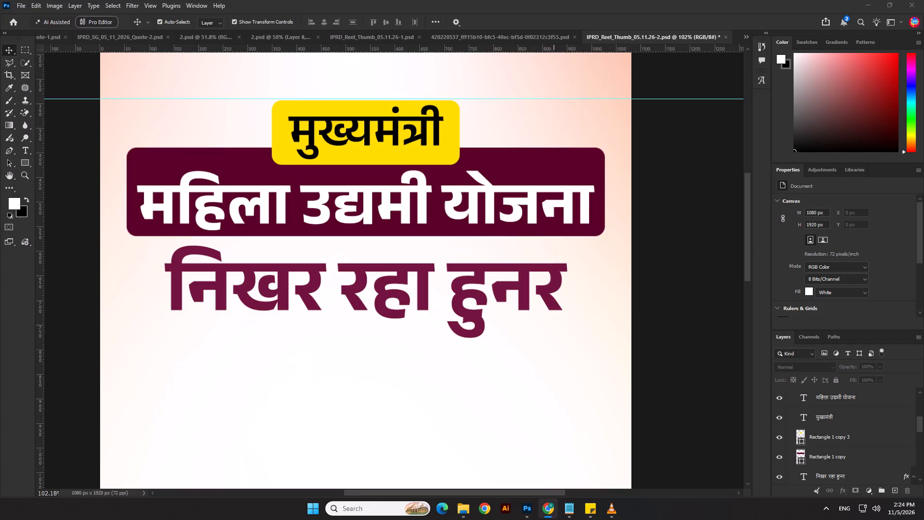
left_click_drag(367, 400, 388, 387)
scroll(377, 346, "down", 8)
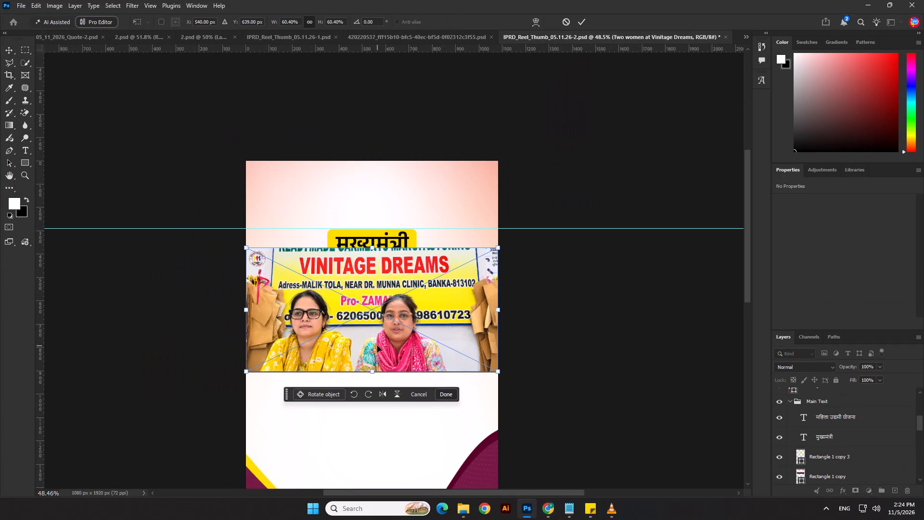
key("Return")
key("Return")
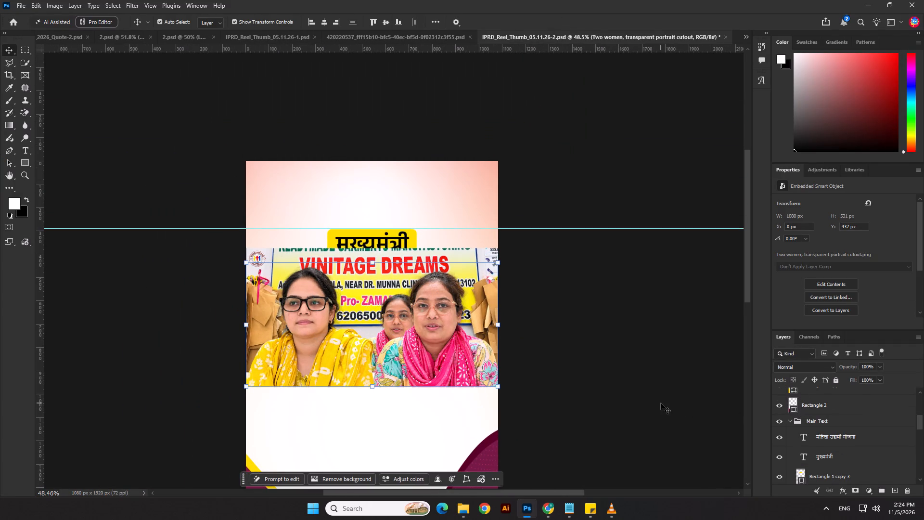
Scale the two-women cutout to about 735 px wide and position it over the same women in the Vinitage Dreams photo.
scroll(419, 361, "up", 2)
left_click_drag(430, 347, 427, 382)
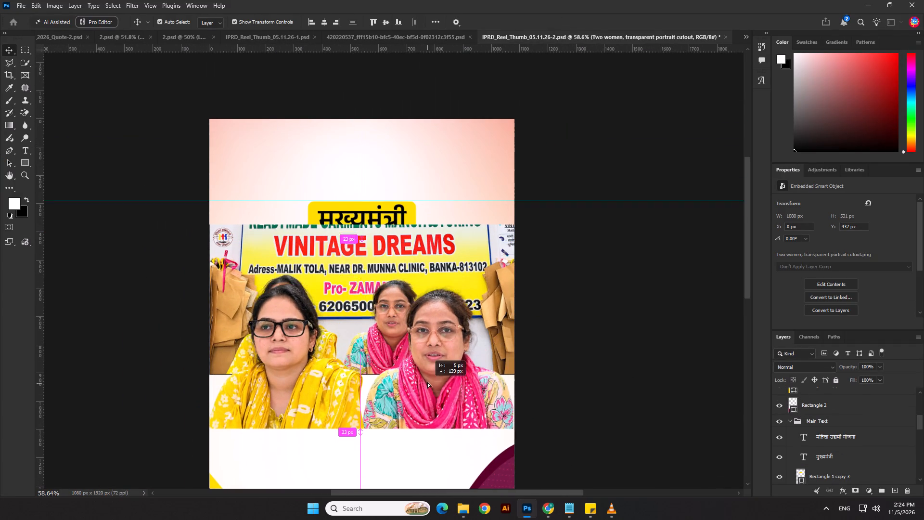
left_click_drag(427, 382, 428, 375)
left_click_drag(360, 423, 359, 413)
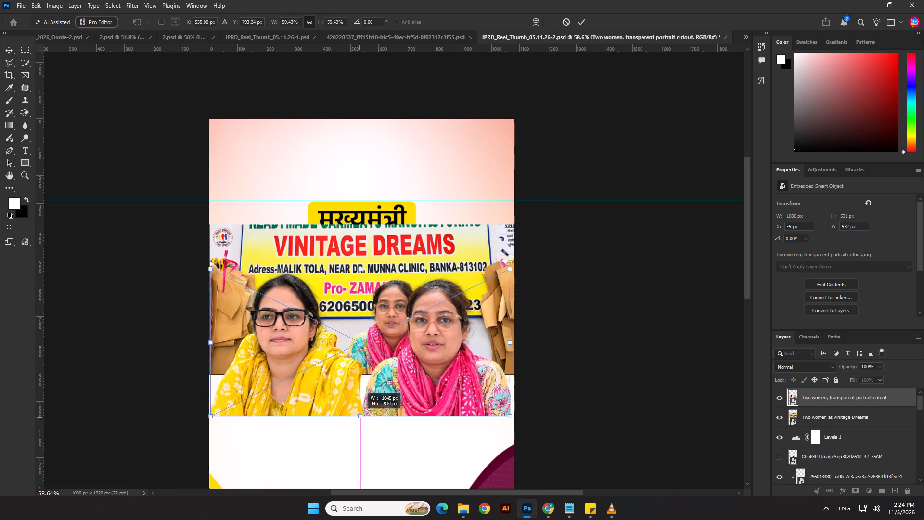
left_click_drag(359, 413, 356, 365)
left_click_drag(388, 339, 359, 344)
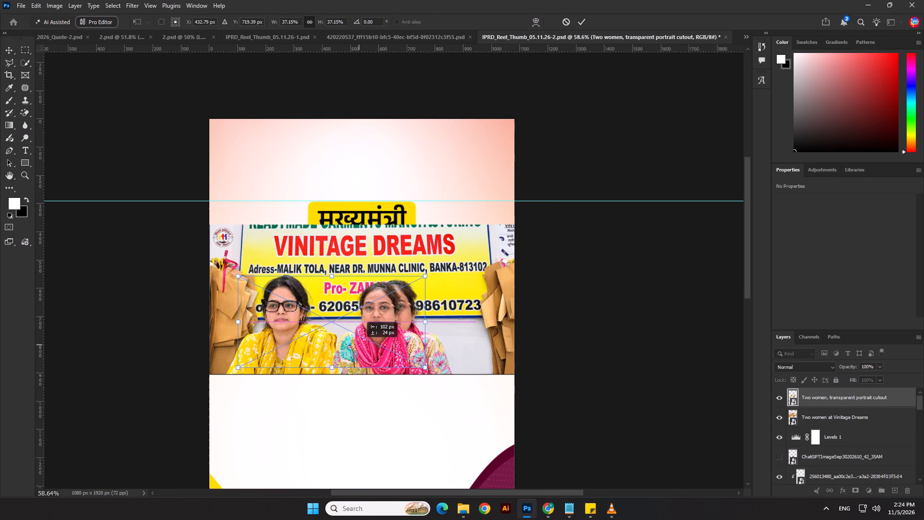
left_click_drag(359, 344, 359, 342)
scroll(344, 357, "up", 4)
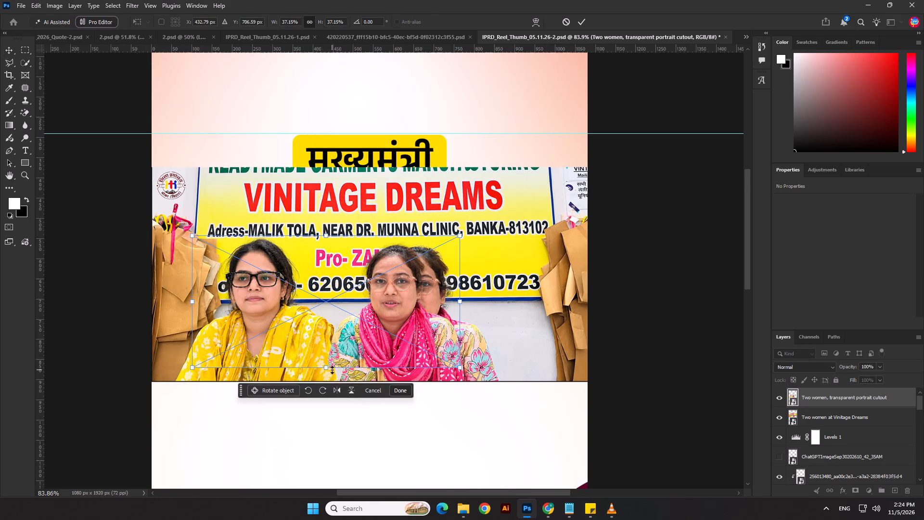
left_click_drag(332, 370, 333, 381)
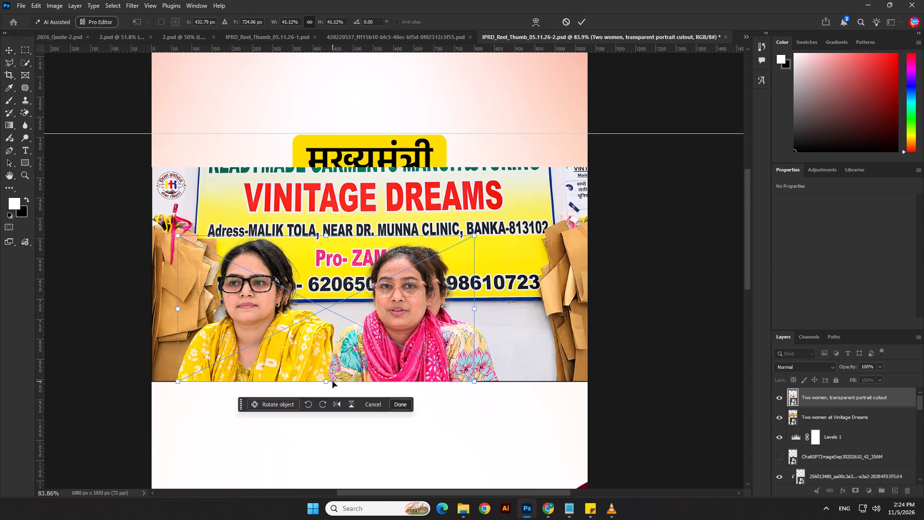
key("Return")
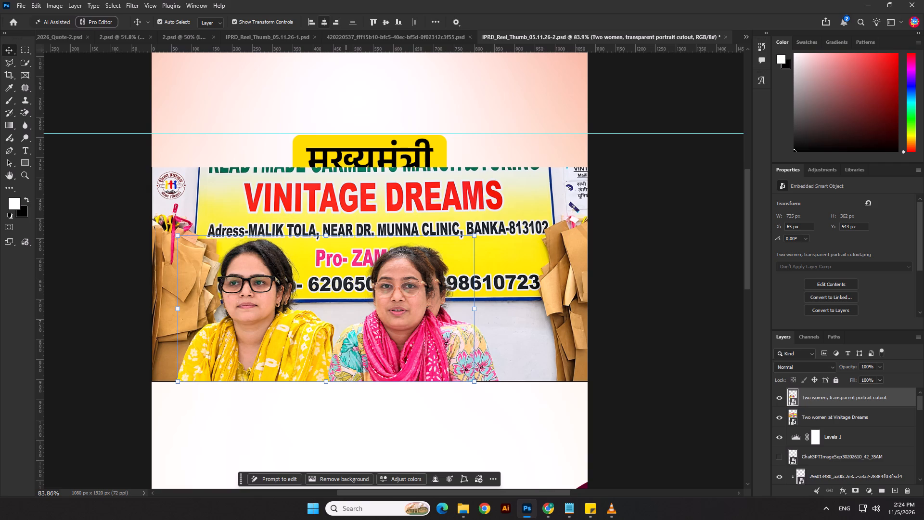
Nudge the two-women cutout right to X 87 px to align it with the women in the photo.
key("Right")
key("Right")
key("Right")
key("Right")
key("Right")
key("Right")
key("Right")
key("Right")
key("Right")
key("Right")
key("Right")
key("Right")
key("Right")
key("Right")
key("Right")
key("Right")
key("Right")
key("Right")
key("Right")
key("Right")
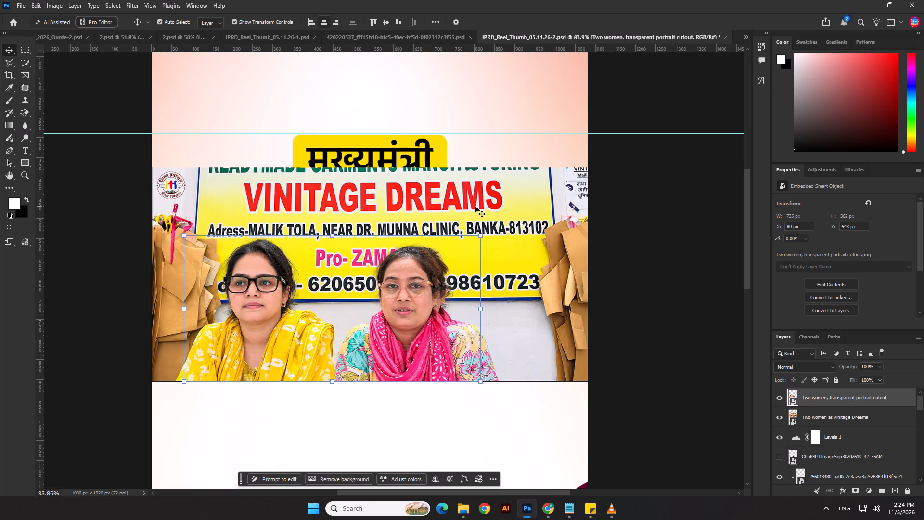
key("Right")
key("Right")
key("Right")
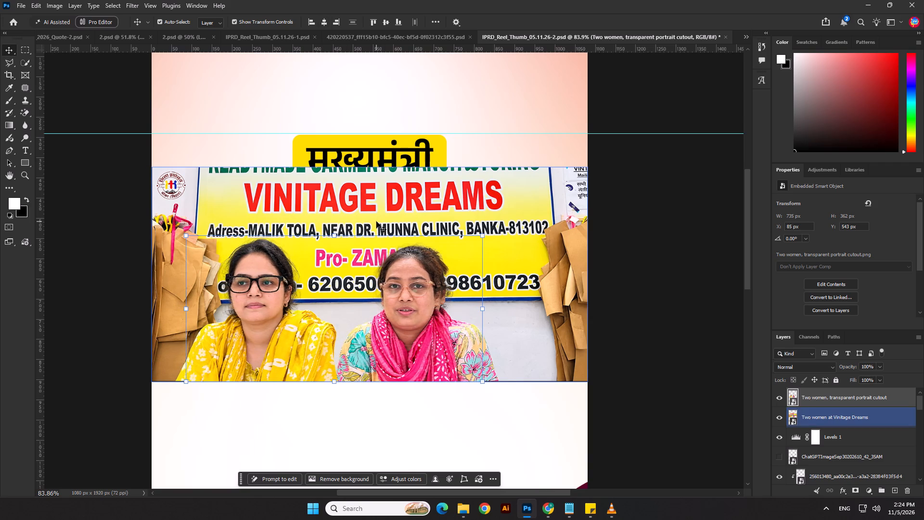
key("Right")
key("Right")
key("Right")
key("Right")
key("Right")
key("Right")
key("Left")
key("Left")
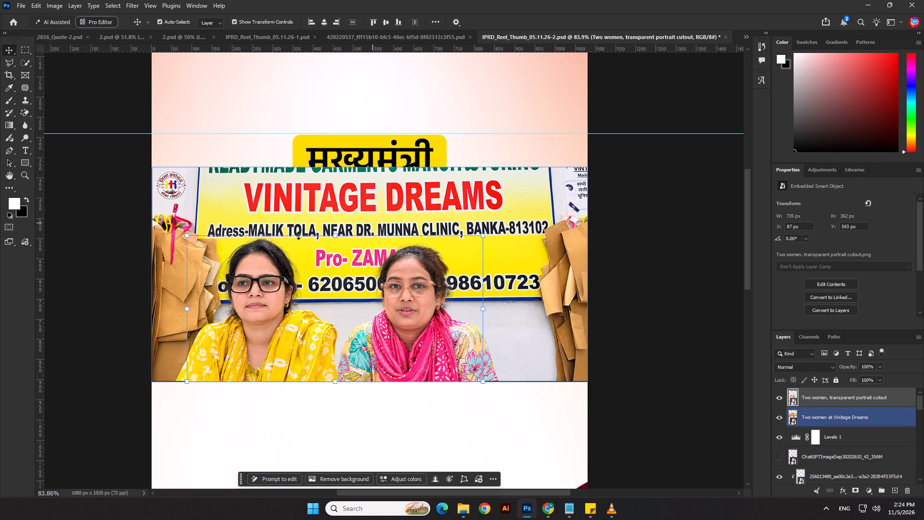
Enlarge the two-women cutout to about 41.75% and nudge it left by about 12 px over the photo.
scroll(179, 238, "up", 3)
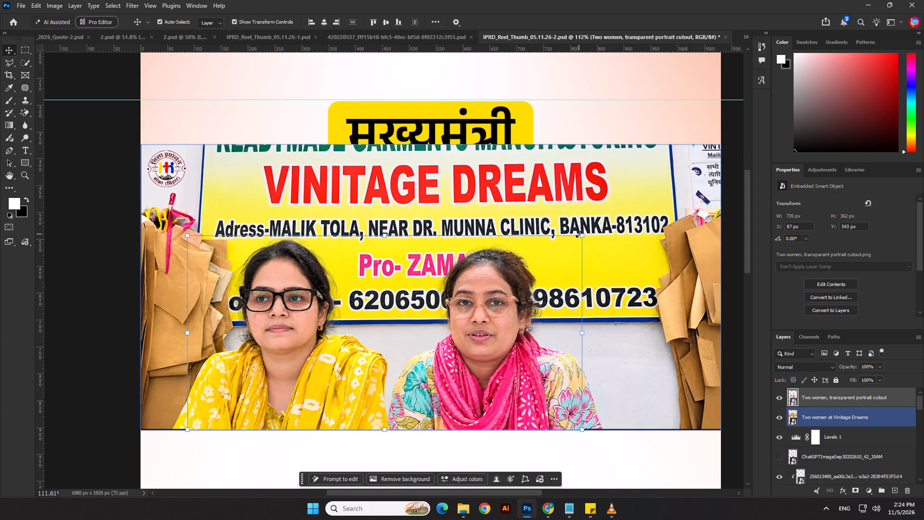
left_click_drag(579, 234, 586, 233)
key("Left")
key("Left")
key("Left")
key("Up")
key("Up")
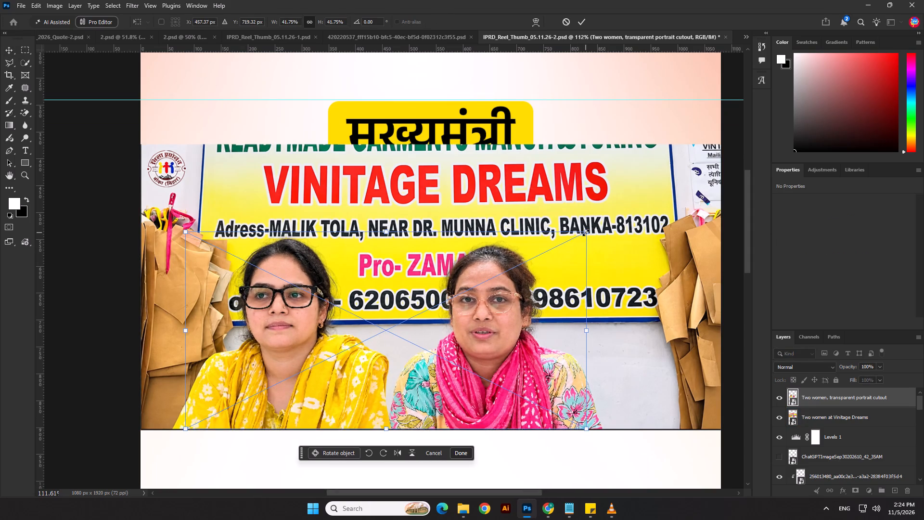
key("Up")
key("Up")
key("Down")
key("Down")
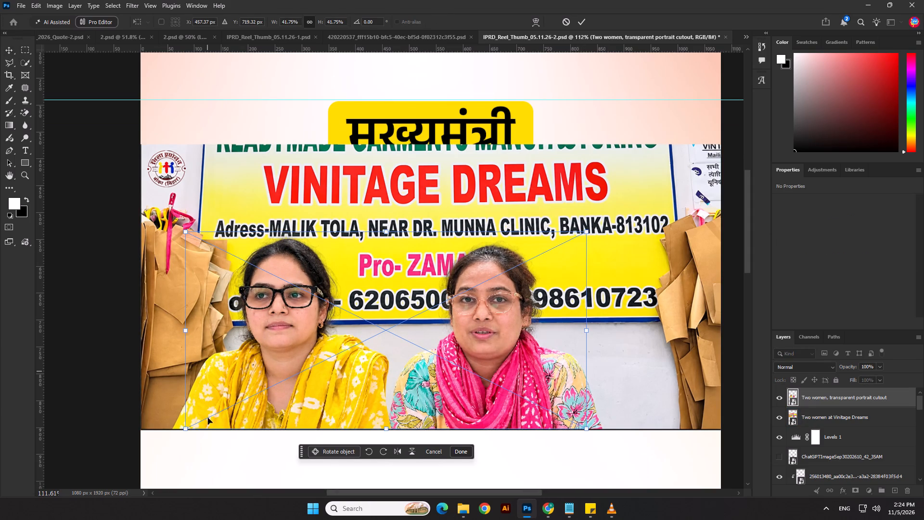
key("Left")
key("Left")
key("Left")
key("Left")
key("Left")
key("Left")
key("Left")
key("Left")
key("Left")
key("Left")
key("Left")
key("Left")
key("Left")
key("Left")
key("Left")
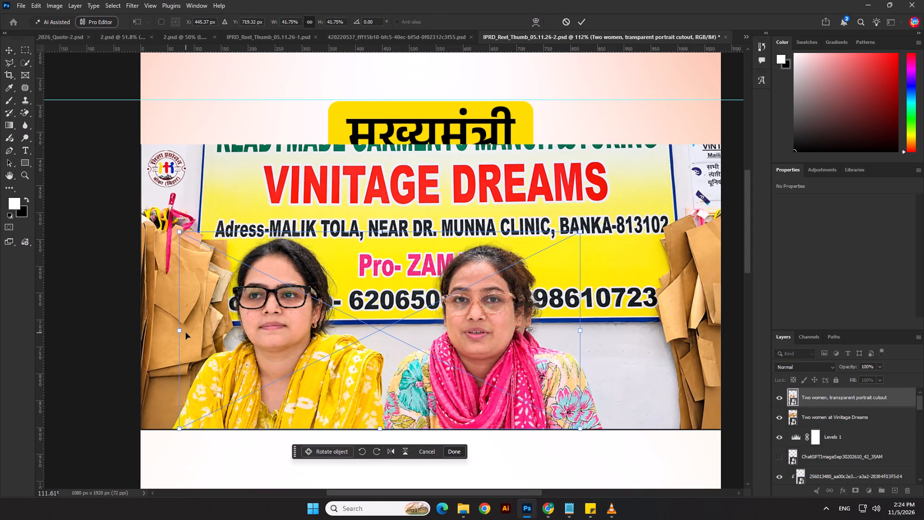
key("Left")
Enlarge the two-women cutout to about 43.24% and nudge it to about X 71, Y 524 px over the women.
scroll(199, 373, "up", 2)
left_click(175, 324)
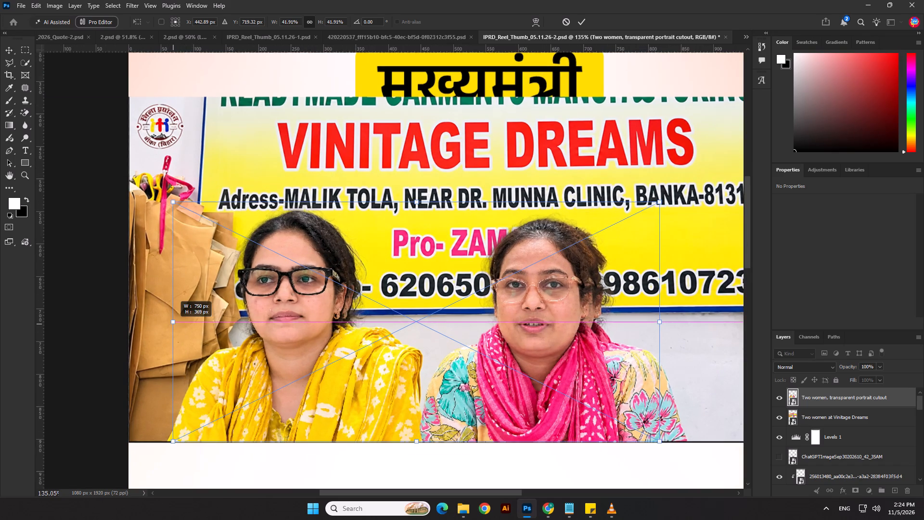
scroll(295, 319, "down", 2)
key("Right")
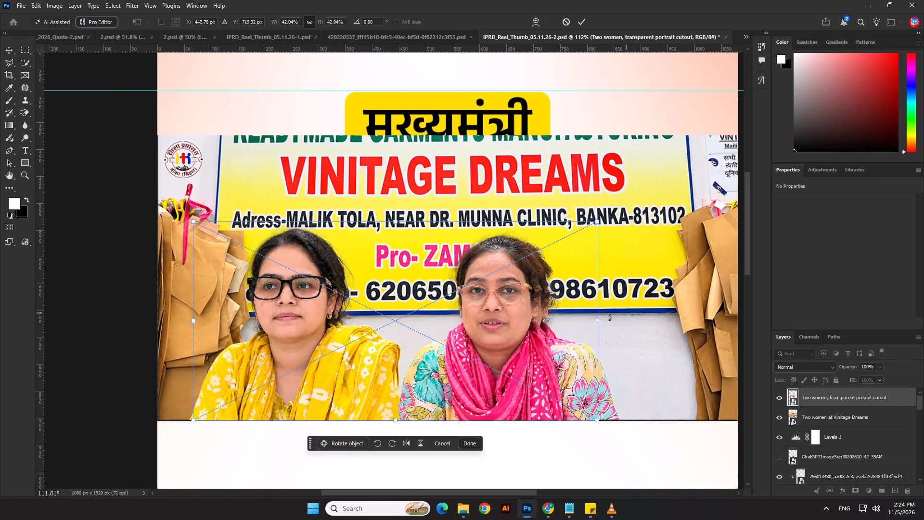
left_click_drag(596, 323, 605, 322)
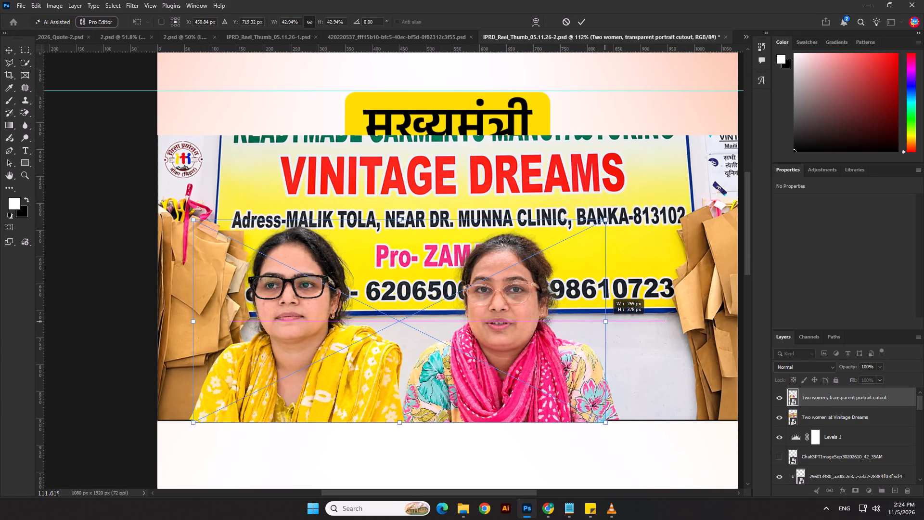
left_click_drag(605, 322, 608, 321)
key("Right")
key("Right")
key("Right")
key("Right")
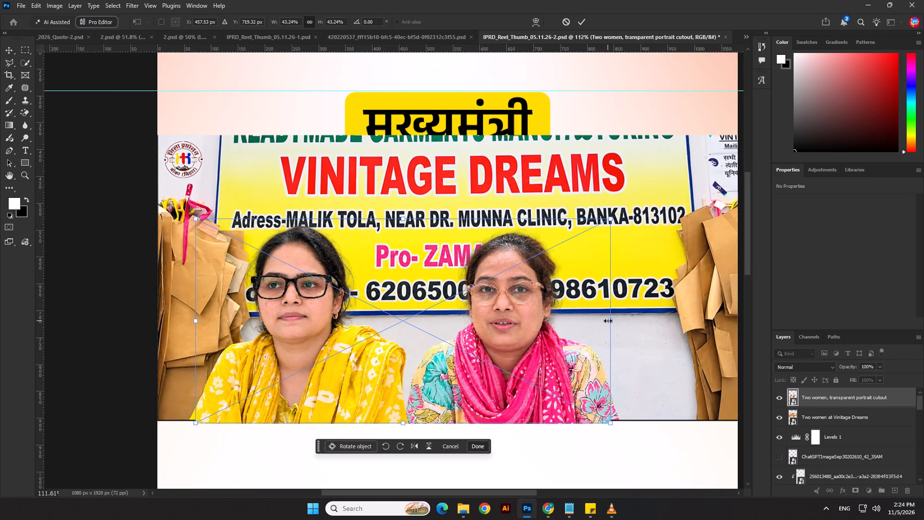
key("Up")
key("Up")
key("Up")
key("Up")
key("Up")
scroll(607, 321, "down", 4)
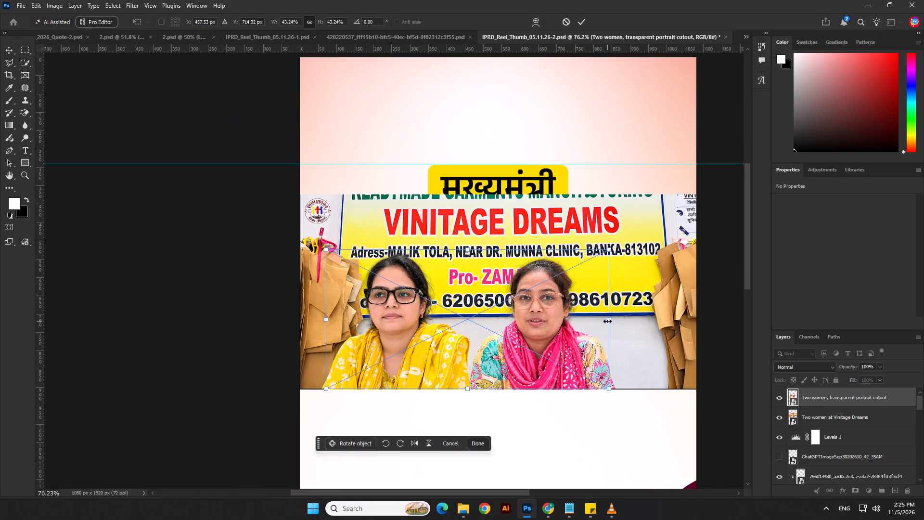
key("Return")
Hide the two-women transparent cutout layer.
left_click(843, 401)
left_click(779, 399)
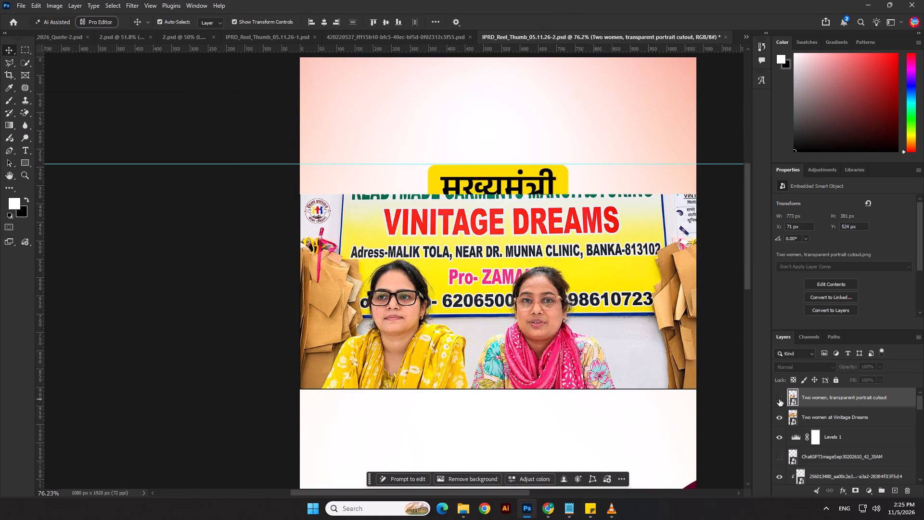
Move the Vinitage Dreams photo straight down below the निखर रहा हुनर line, to about Y 898 px.
scroll(430, 306, "down", 4)
left_click(522, 316)
left_click_drag(522, 316, 526, 448)
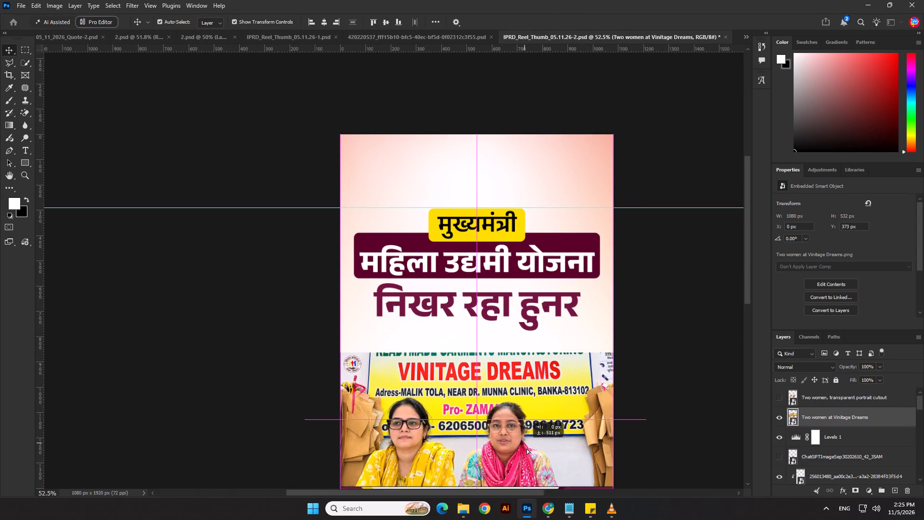
left_click_drag(526, 448, 527, 449)
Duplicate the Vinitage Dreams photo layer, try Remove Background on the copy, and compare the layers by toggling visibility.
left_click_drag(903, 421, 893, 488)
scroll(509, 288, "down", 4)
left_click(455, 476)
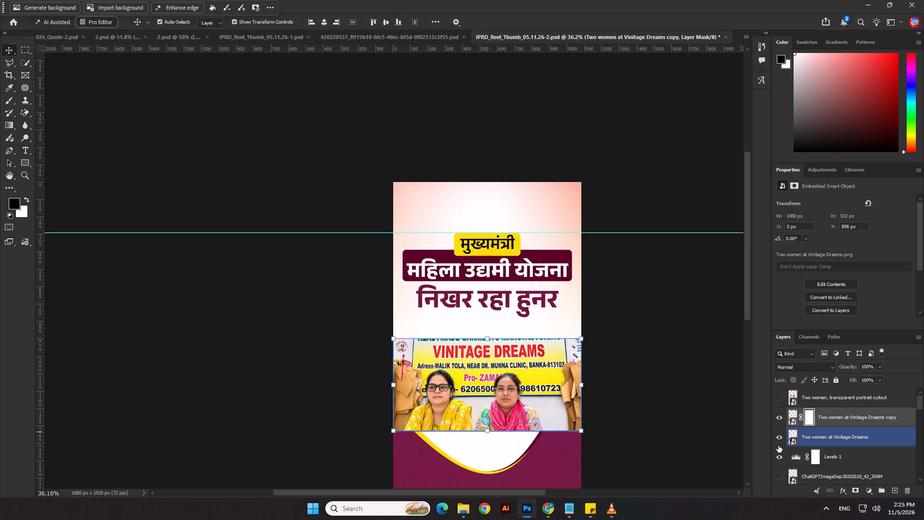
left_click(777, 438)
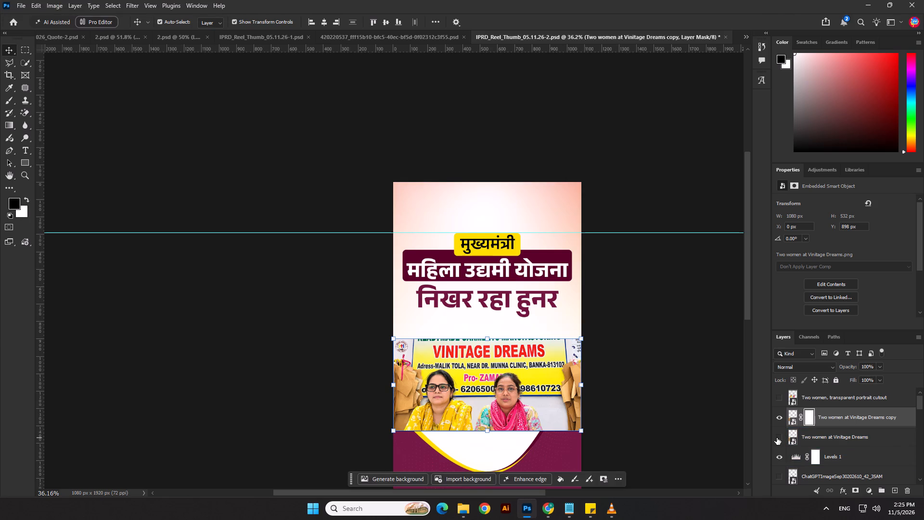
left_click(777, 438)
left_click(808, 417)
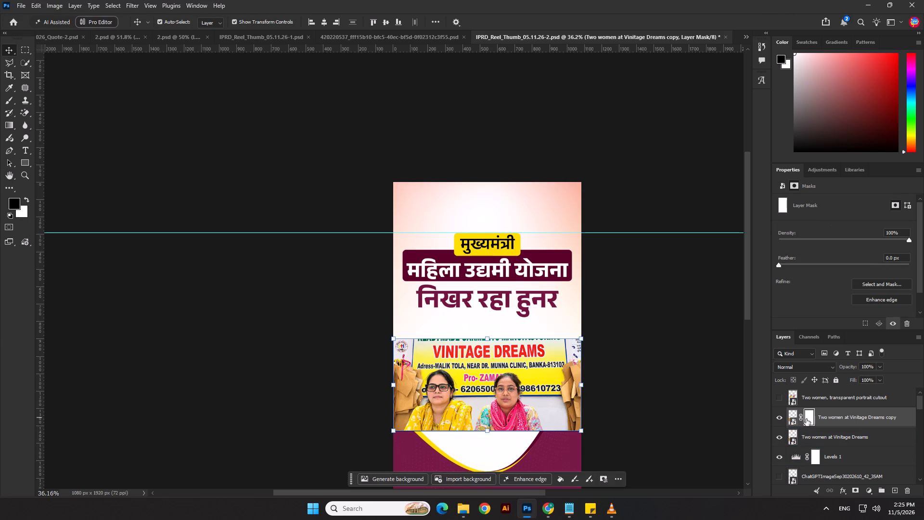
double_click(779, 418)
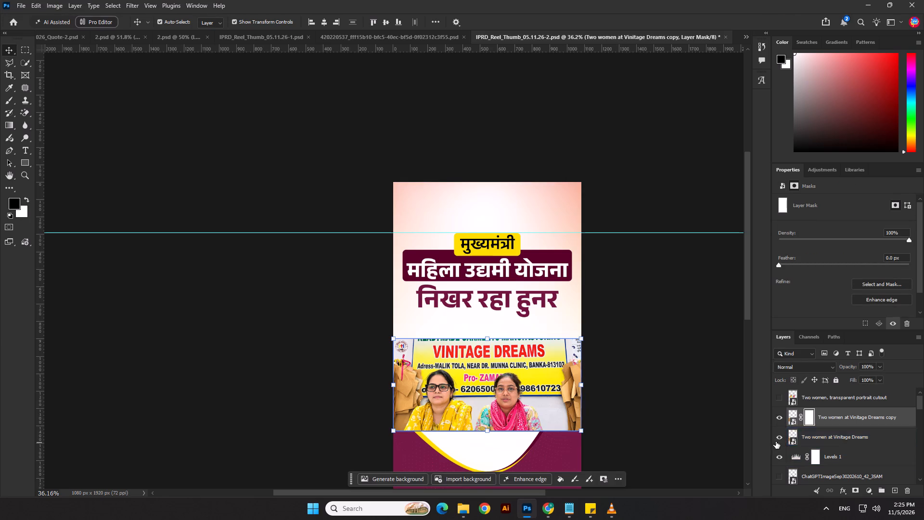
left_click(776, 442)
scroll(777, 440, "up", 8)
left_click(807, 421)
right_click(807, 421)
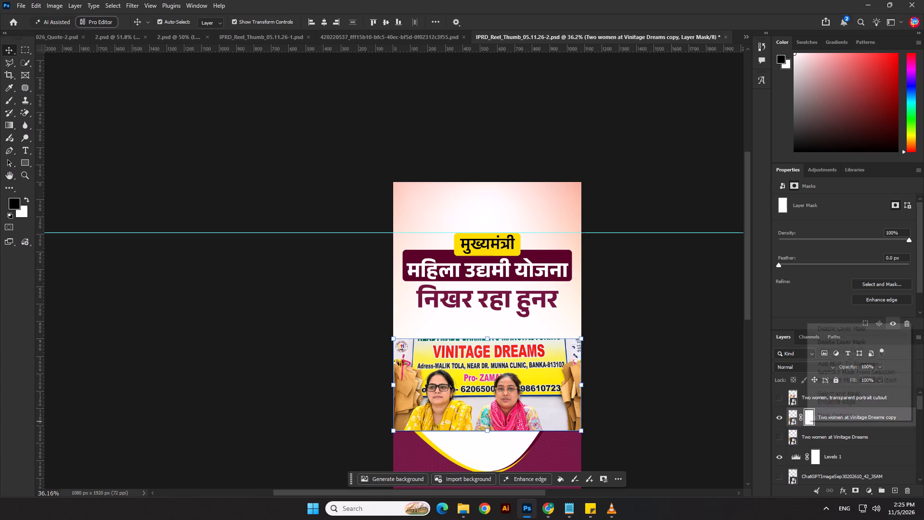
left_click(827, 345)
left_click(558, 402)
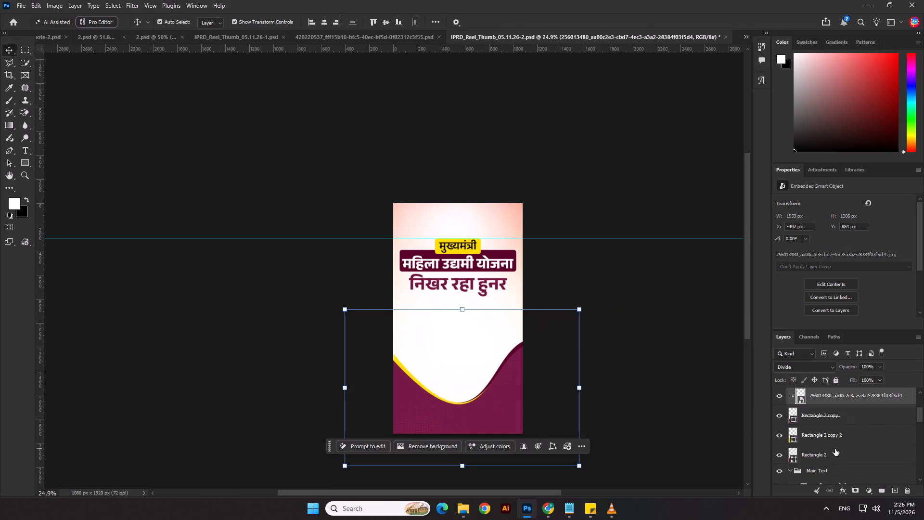
scroll(828, 408, "up", 2)
scroll(828, 408, "down", 1)
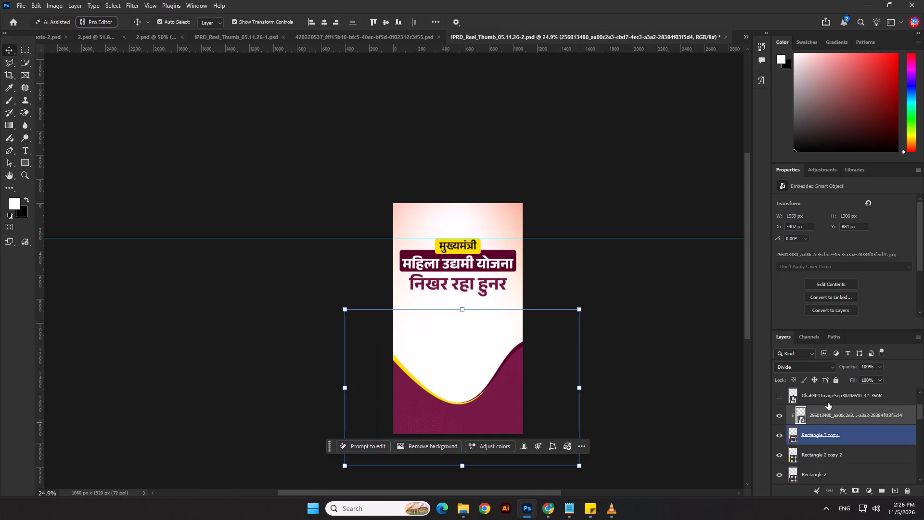
scroll(830, 401, "up", 1)
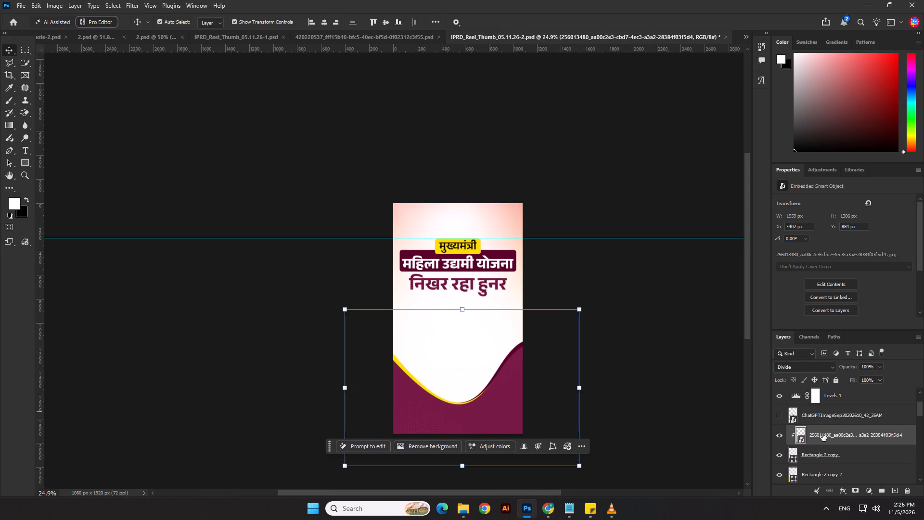
scroll(824, 447, "down", 6)
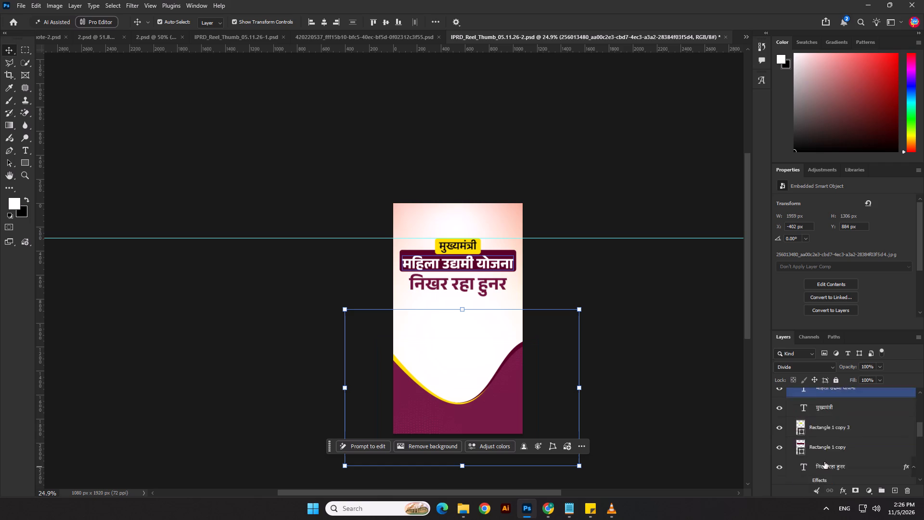
scroll(824, 462, "down", 5)
left_click(829, 456)
key("alt+Tab")
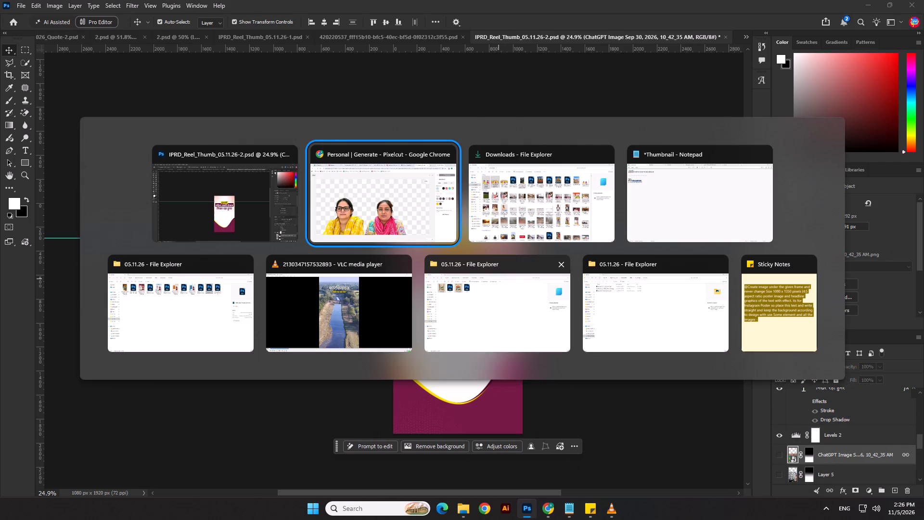
key("alt+Tab")
left_click(37, 132)
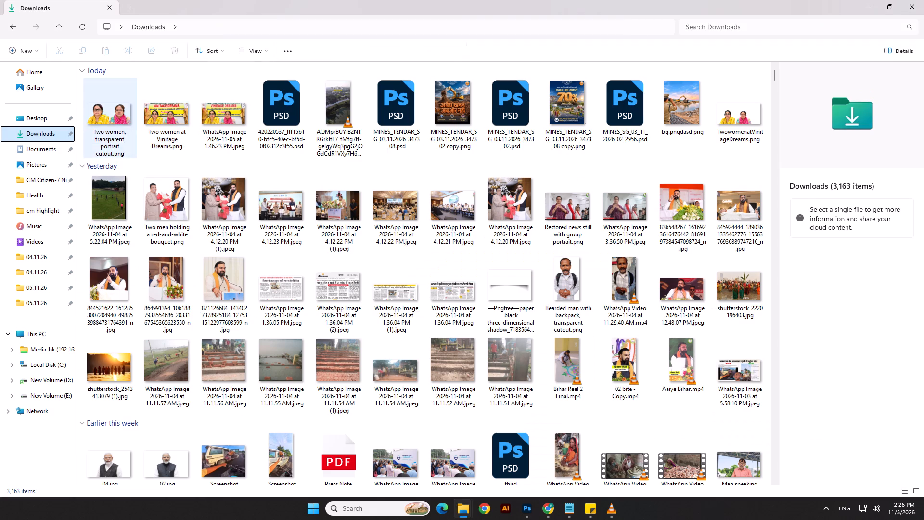
left_click(223, 127)
left_click(119, 120, "ctrl")
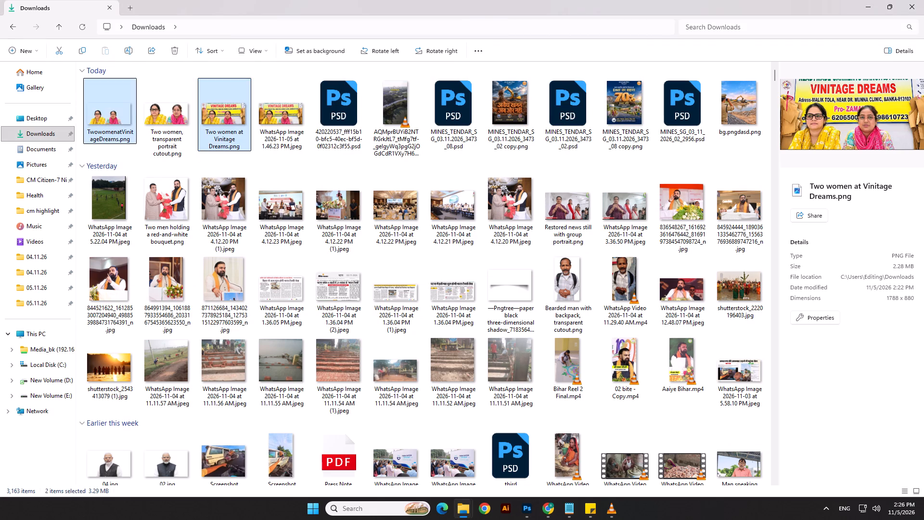
left_click_drag(225, 120, 473, 379)
key("alt+Tab")
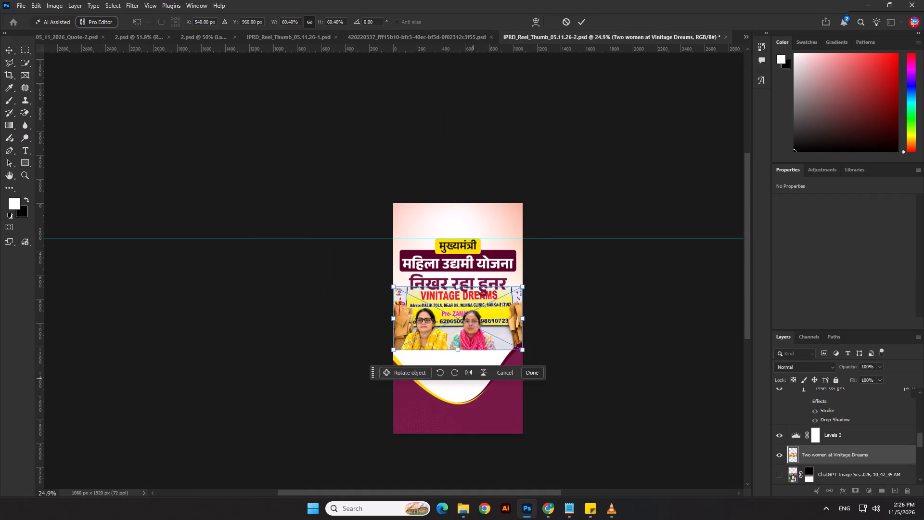
key("Return")
key("Return")
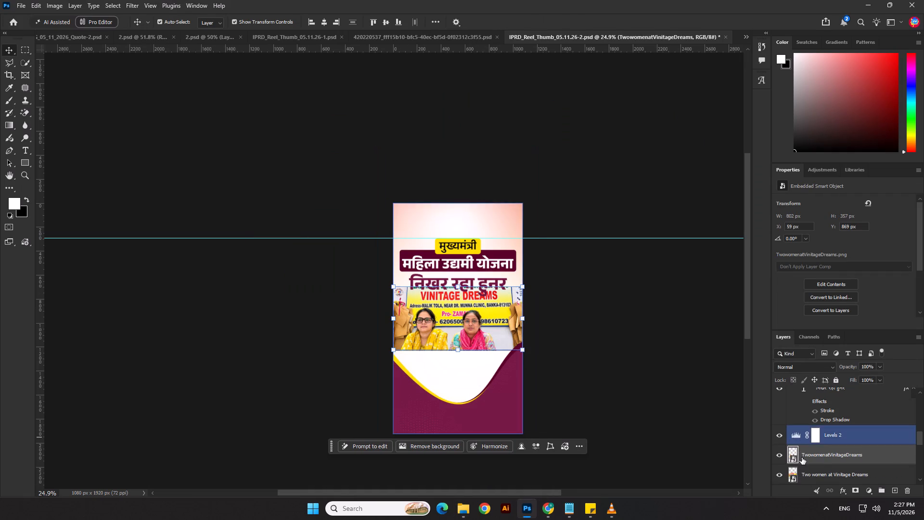
Link the TwowomenatVinitageDreams cutout layer with the Two women at Vinitage Dreams photo layer.
left_click(832, 470, "ctrl")
right_click(832, 457)
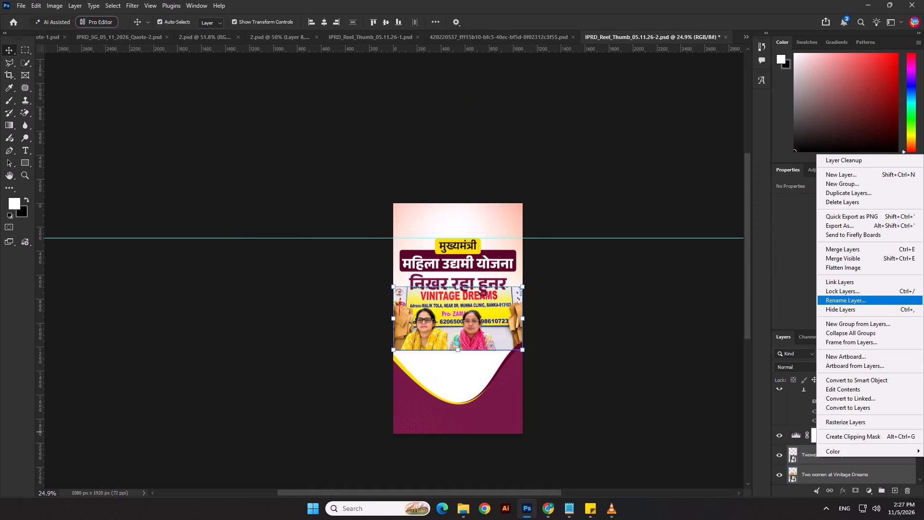
left_click(832, 281)
Scale the linked photo layers to about 206% and move them down to the canvas's lower edge, centred near X 696, Y 1371 px.
left_click_drag(452, 353, 465, 416)
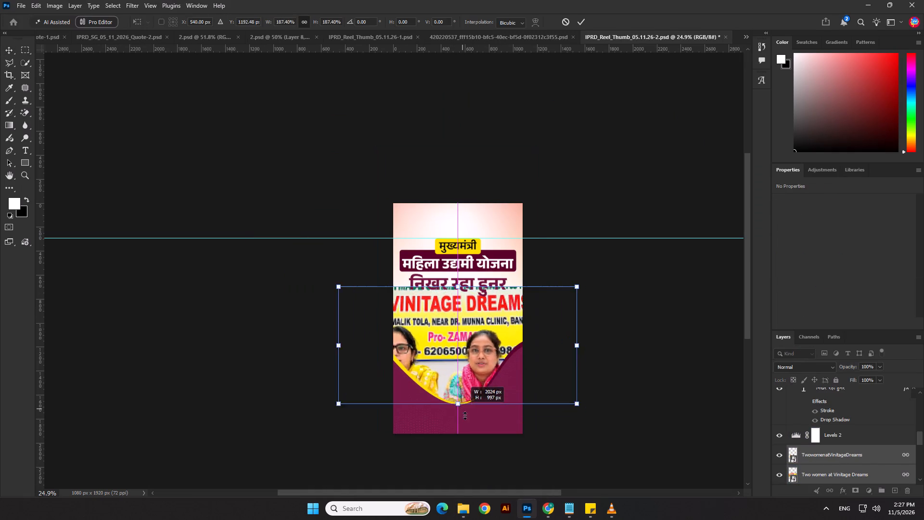
left_click_drag(465, 416, 466, 421)
left_click_drag(473, 385, 489, 388)
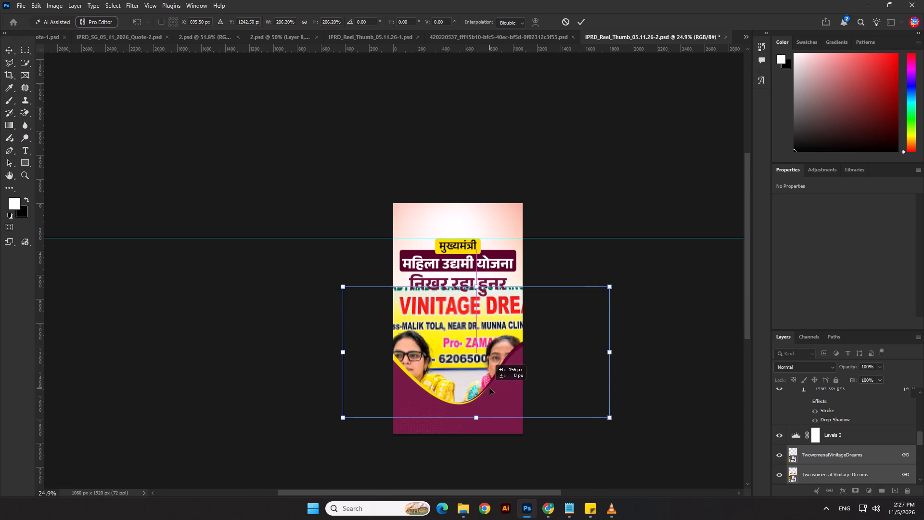
left_click_drag(489, 388, 491, 402)
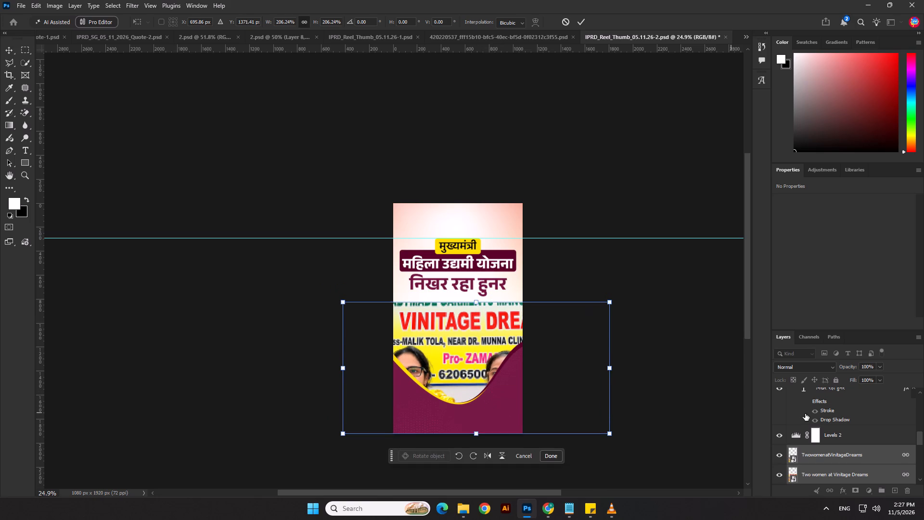
key("Return")
Move the TwowomenatVinitageDreams cutout layer up the stack to directly beneath Levels 1.
left_click(822, 450)
left_click_drag(870, 456, 863, 343)
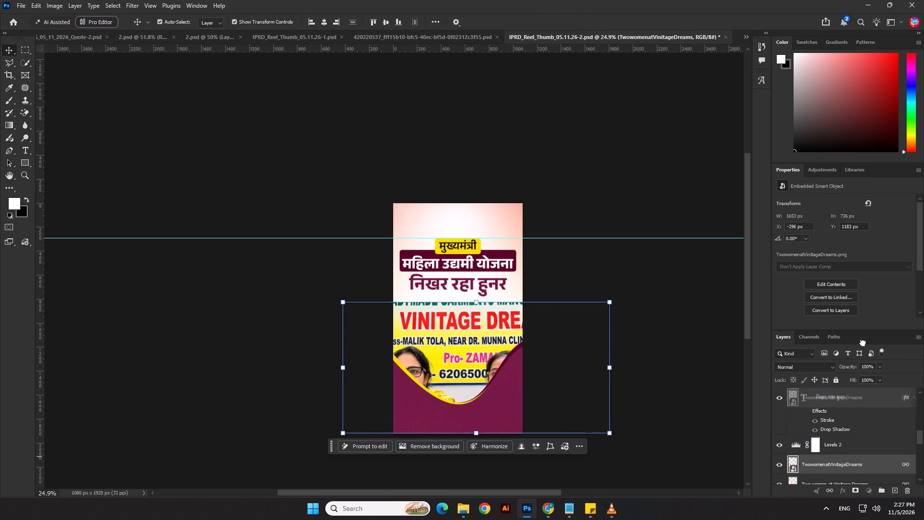
left_click_drag(863, 343, 860, 362)
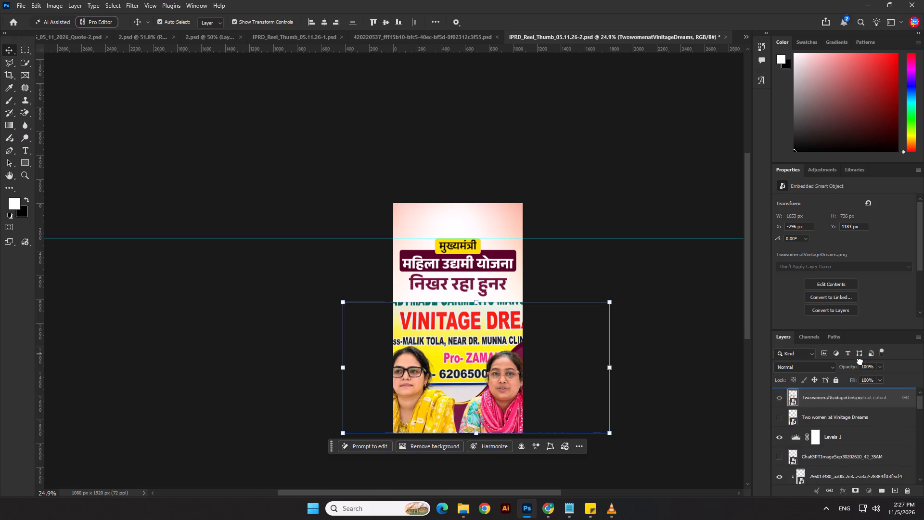
left_click_drag(860, 362, 847, 442)
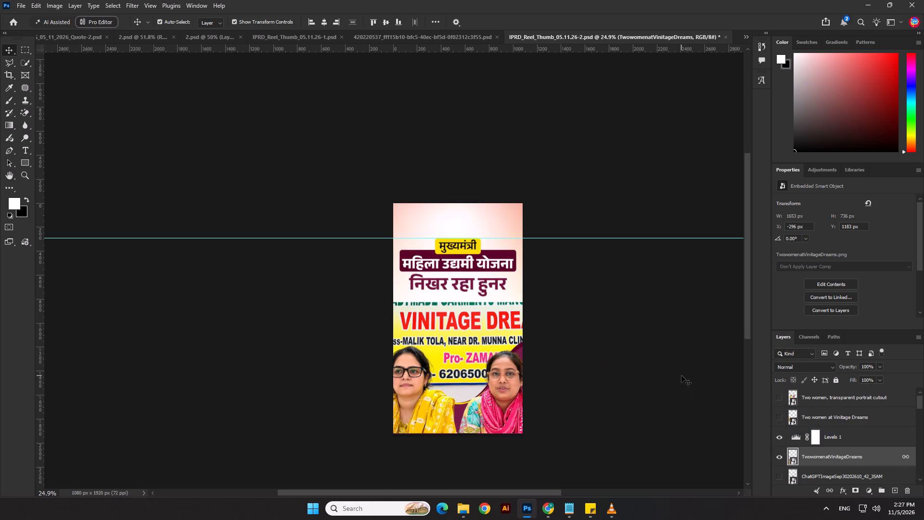
Scale the linked photos to about 80% and centre them near X 670, Y 1247 px so both women fit within the canvas.
left_click(681, 376)
scroll(535, 398, "up", 3)
left_click(519, 405)
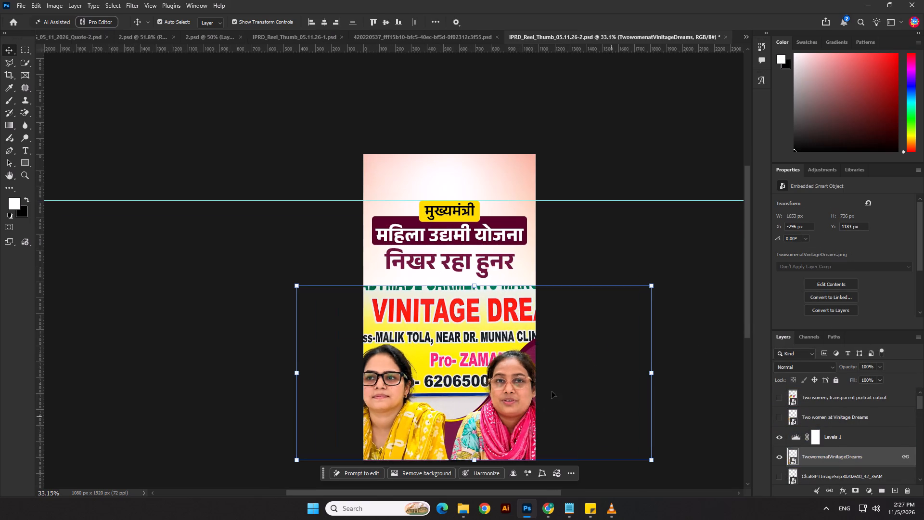
left_click_drag(655, 373, 634, 377)
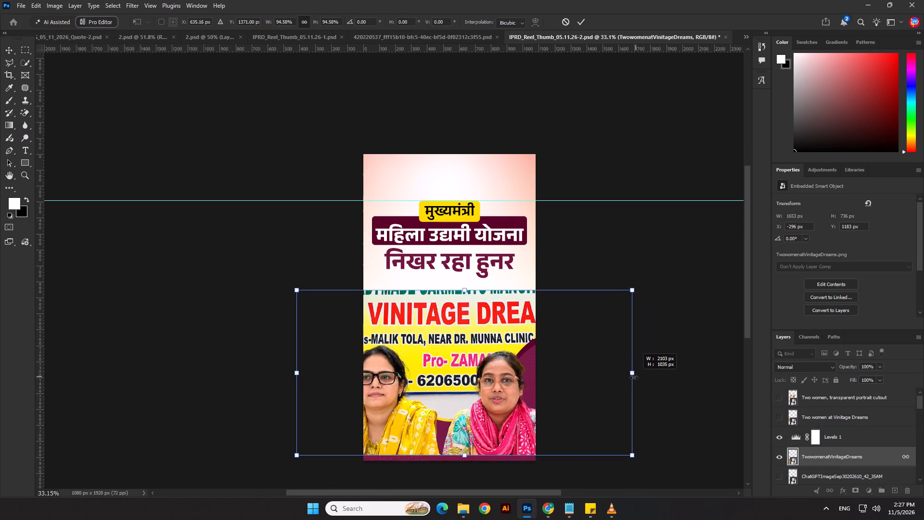
left_click_drag(634, 377, 626, 377)
left_click_drag(494, 407, 499, 397)
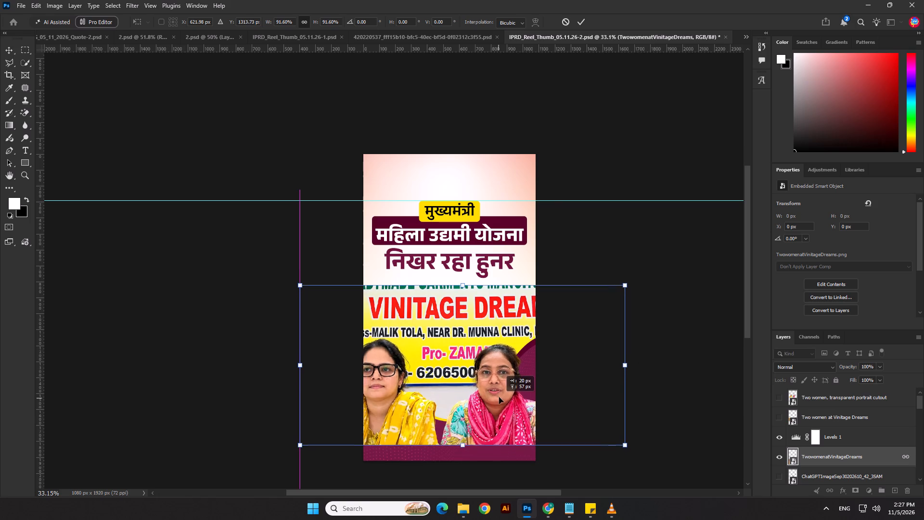
left_click_drag(499, 397, 504, 392)
left_click_drag(308, 358, 320, 358)
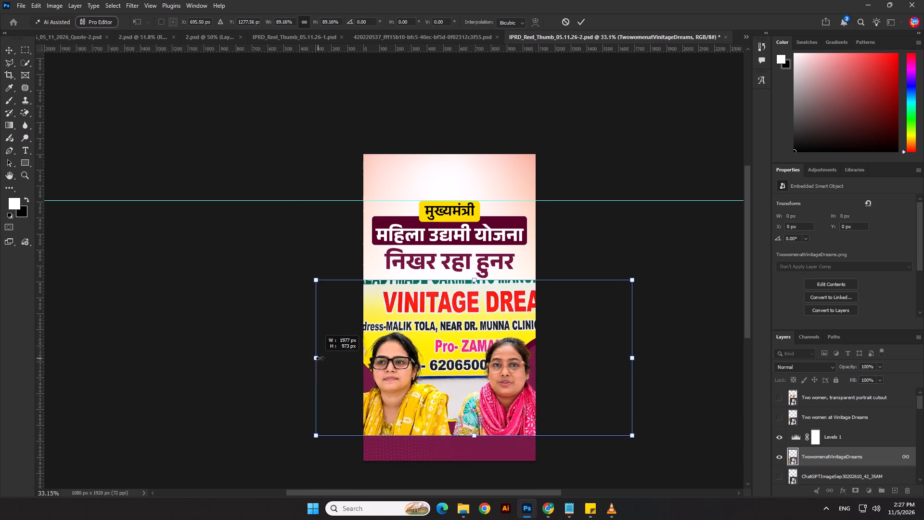
left_click_drag(320, 358, 331, 358)
left_click(527, 364)
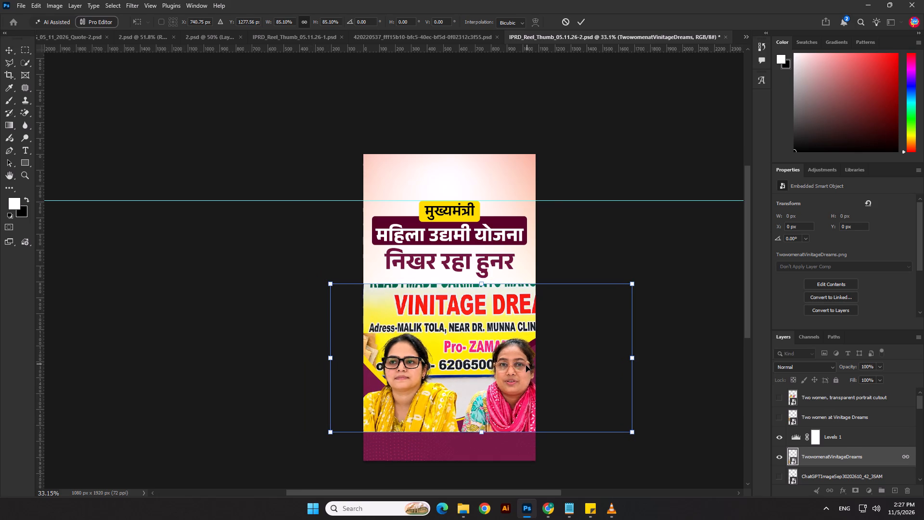
left_click_drag(633, 363, 616, 363)
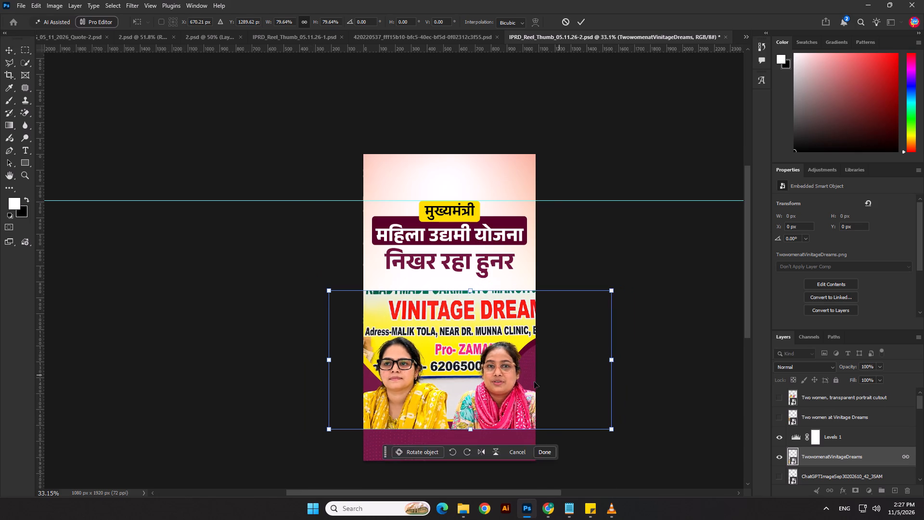
left_click_drag(531, 383, 532, 376)
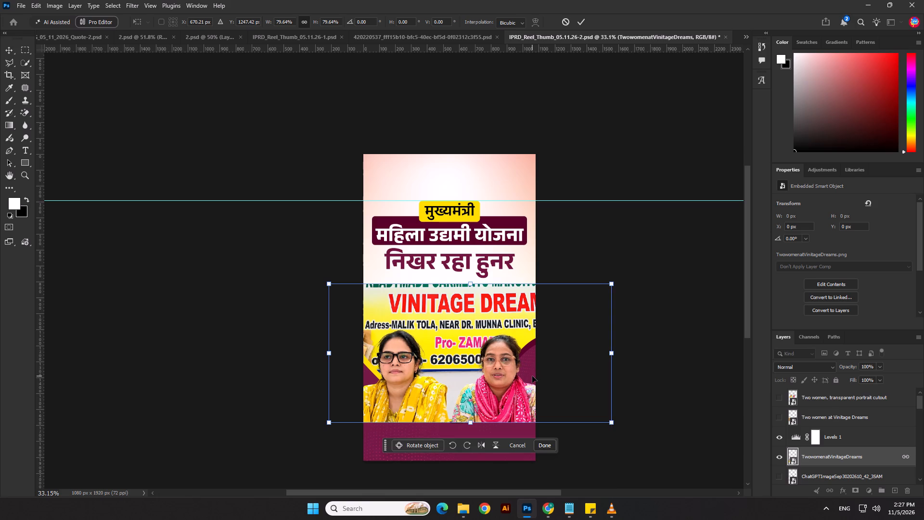
key("Return")
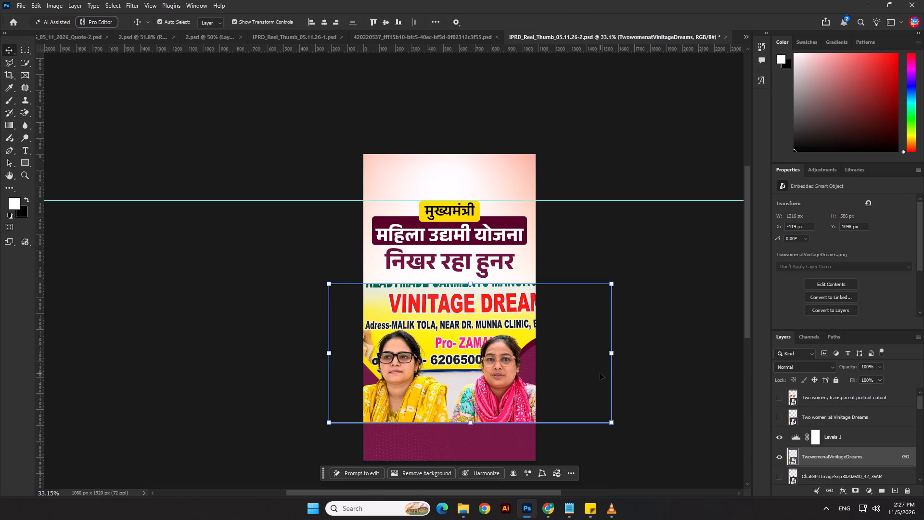
Nudge the linked photos slightly upward until the cutout layer sits at Y 1092 px.
key("Up")
key("Up")
key("Up")
key("Up")
key("Up")
key("Up")
key("Up")
key("Up")
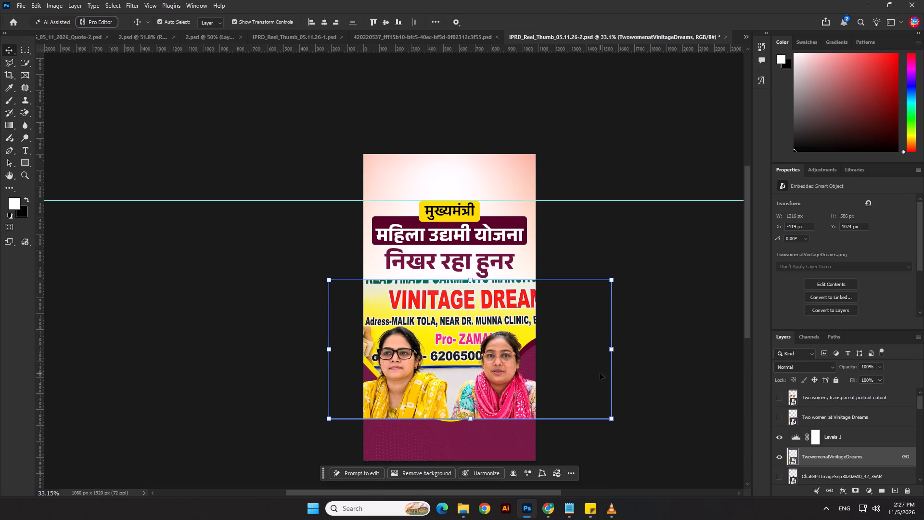
key("Down")
key("Down")
key("Down")
key("Down")
key("Down")
key("Down")
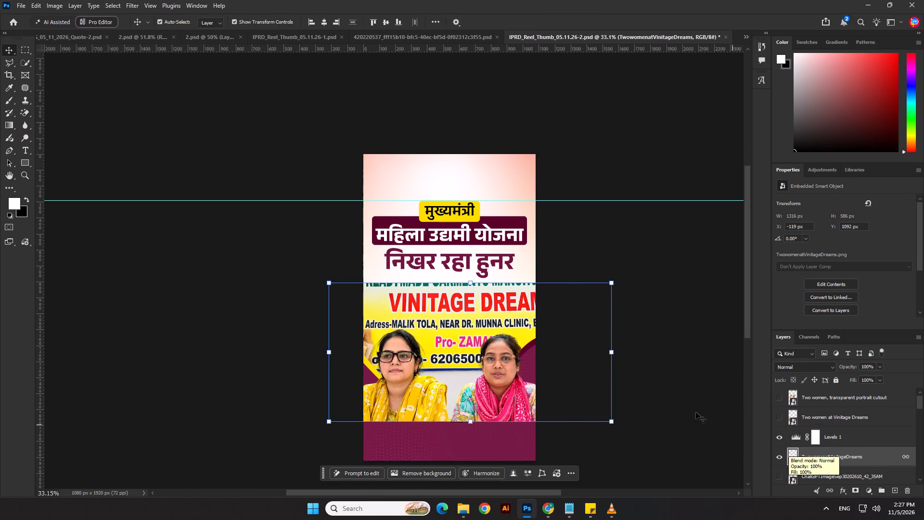
Enlarge the linked photos until the cutout is 2129 px wide, centring the woman in the pink scarf at the canvas's lower edge.
left_click(667, 405)
scroll(187, 324, "down", 5)
scroll(514, 388, "up", 7)
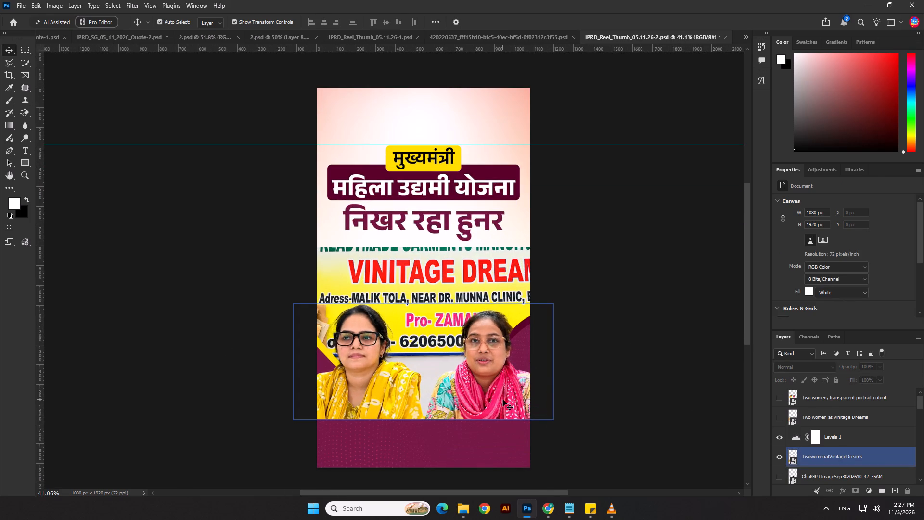
left_click(507, 383)
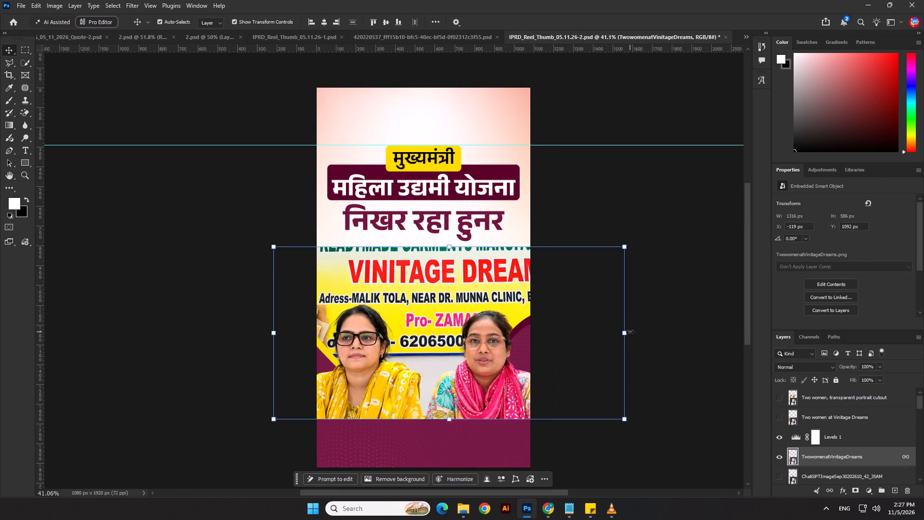
left_click(630, 332)
key("ctrl+z")
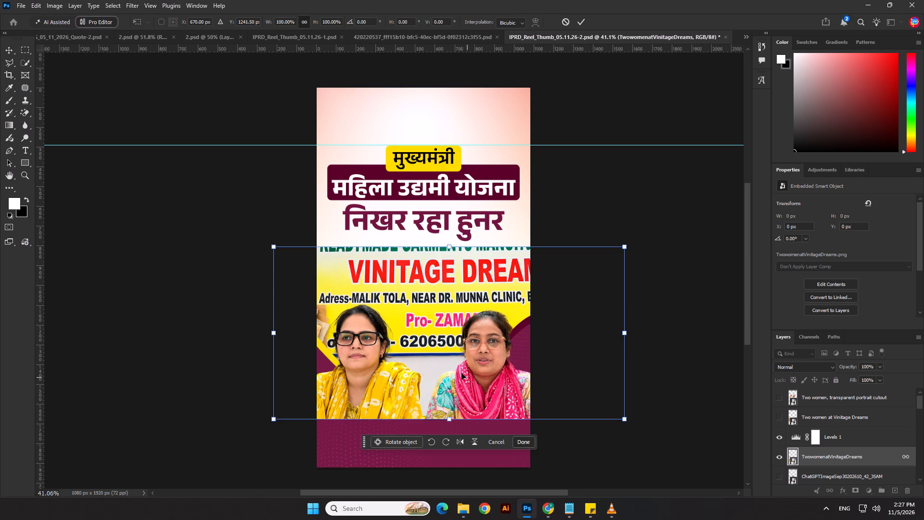
left_click_drag(446, 244, 447, 212)
left_click_drag(464, 405, 386, 411)
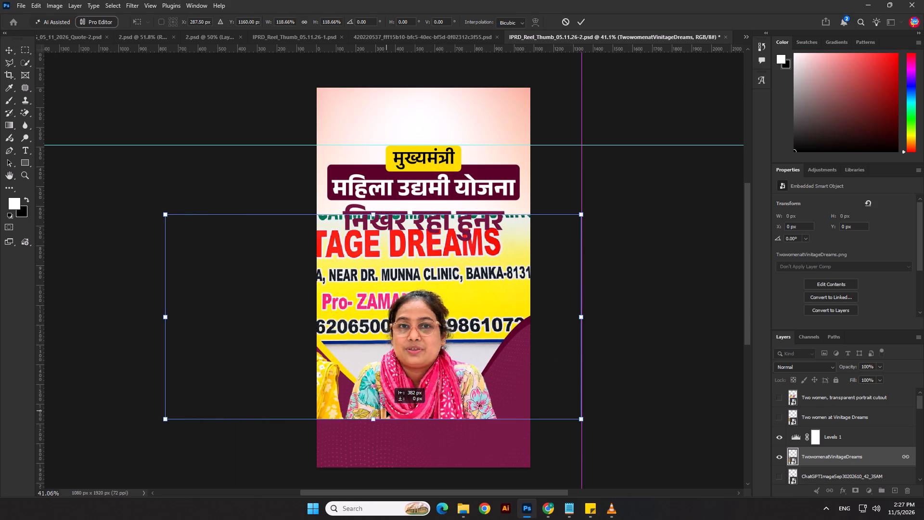
left_click_drag(386, 411, 393, 447)
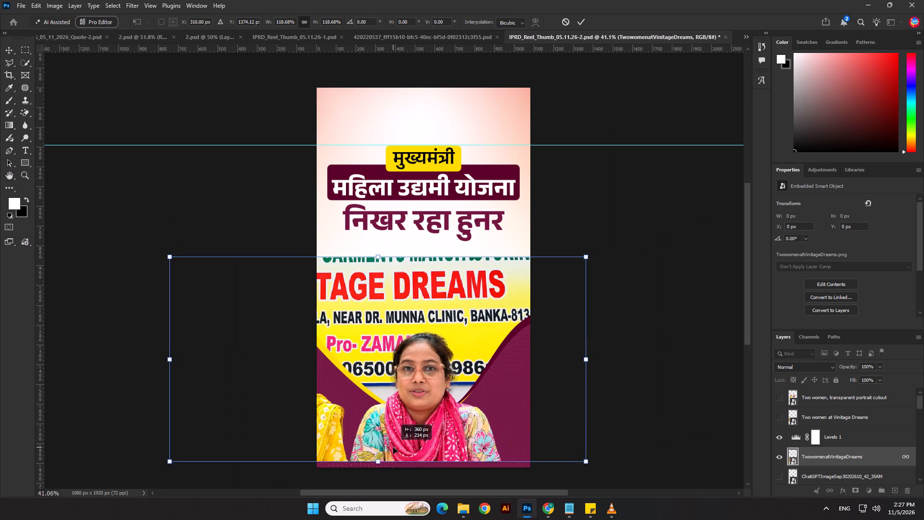
left_click_drag(393, 447, 390, 451)
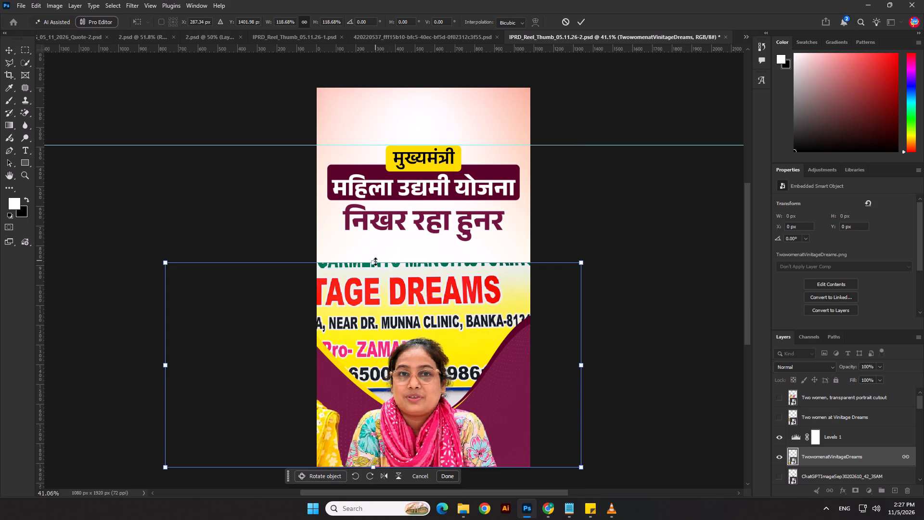
left_click_drag(375, 261, 364, 194)
left_click_drag(422, 349, 406, 351)
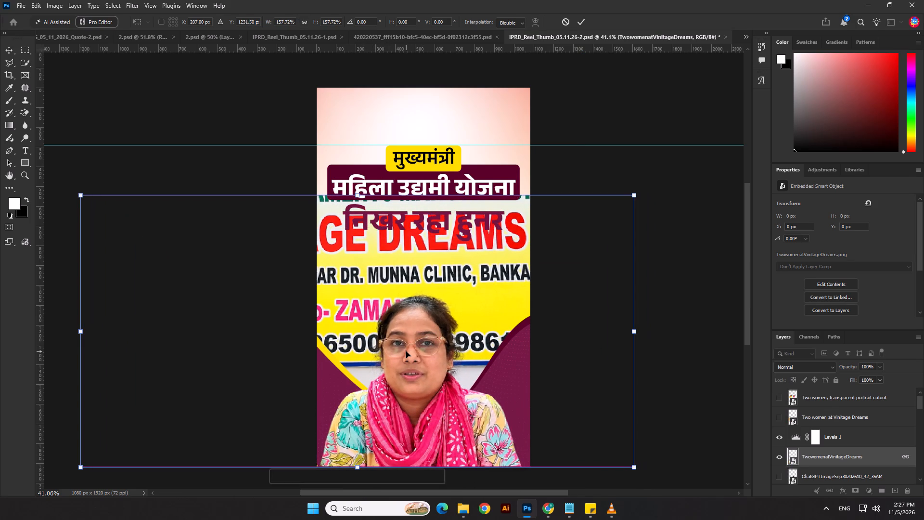
left_click_drag(638, 334, 646, 332)
left_click_drag(83, 332, 77, 334)
key("Return")
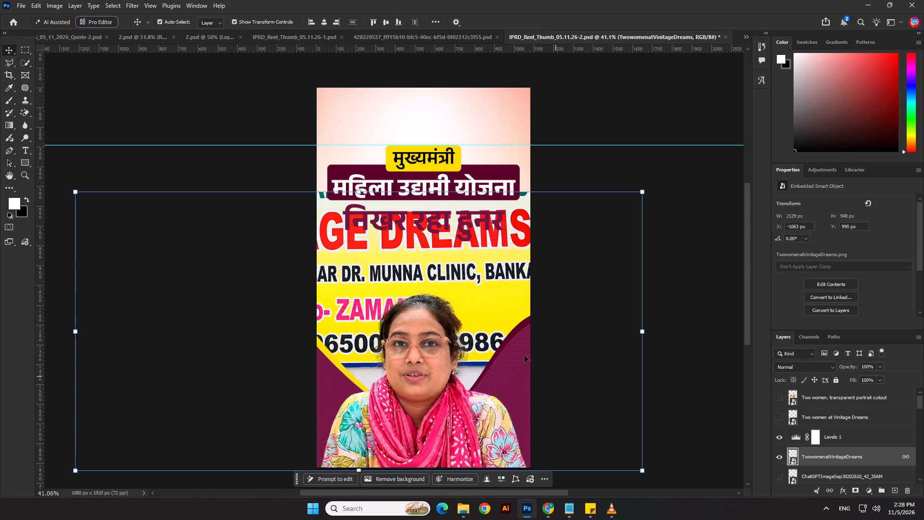
Mask the Two women at Vinitage Dreams layer with a vertical black-to-white linear gradient, fading the signage below the headline at about 84% scale.
left_click(505, 293)
left_click(858, 488)
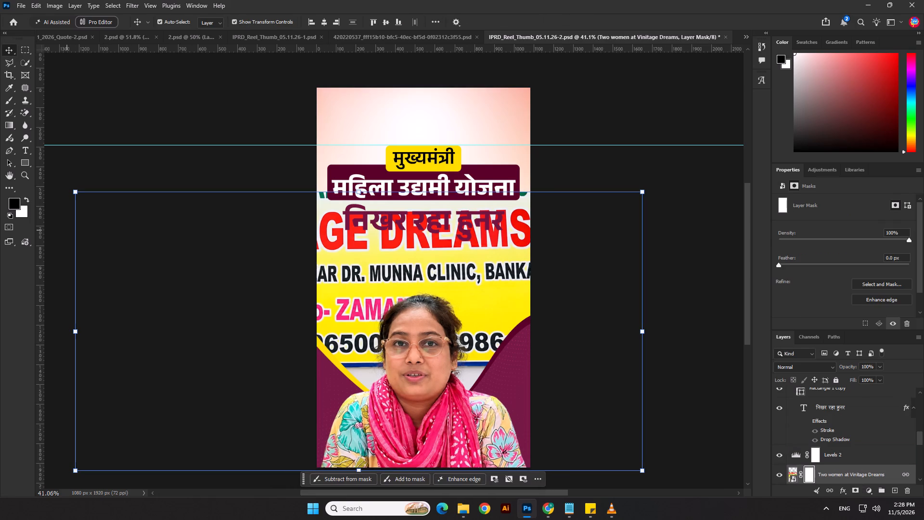
left_click(11, 123)
left_click_drag(420, 192, 423, 249)
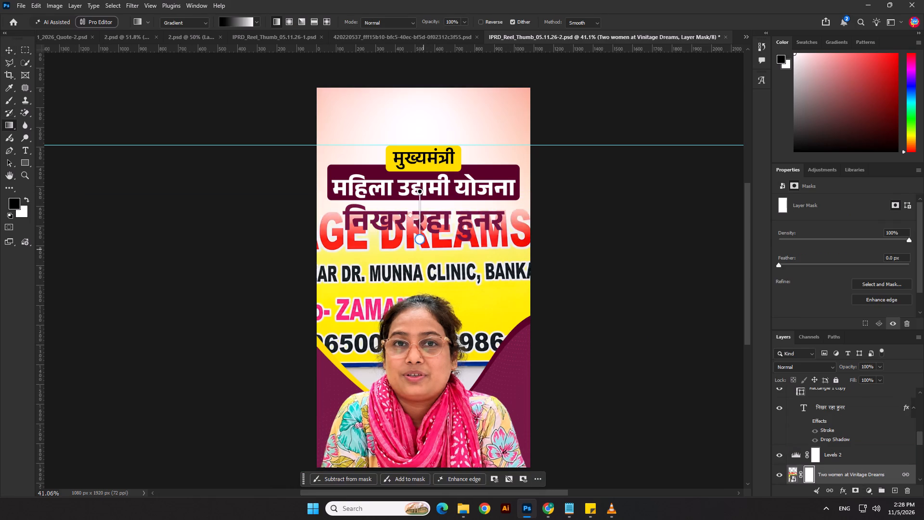
left_click_drag(423, 249, 421, 407)
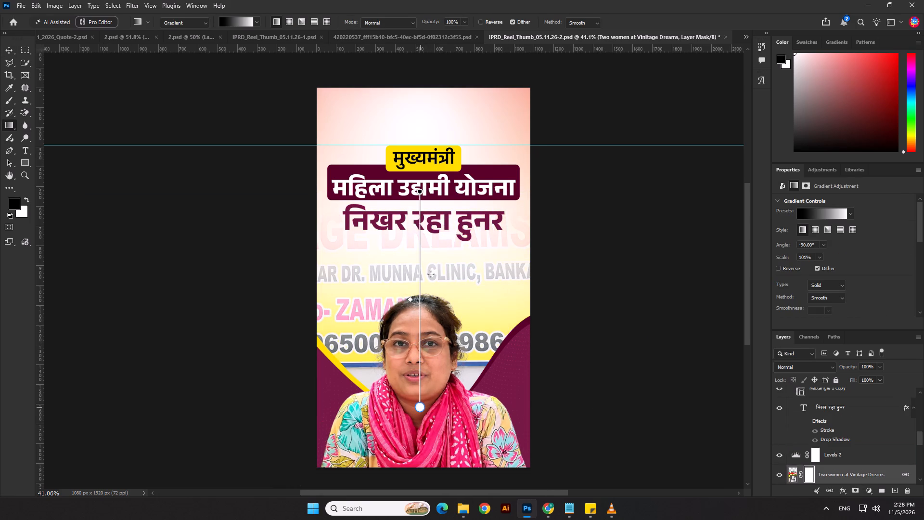
left_click_drag(419, 192, 420, 226)
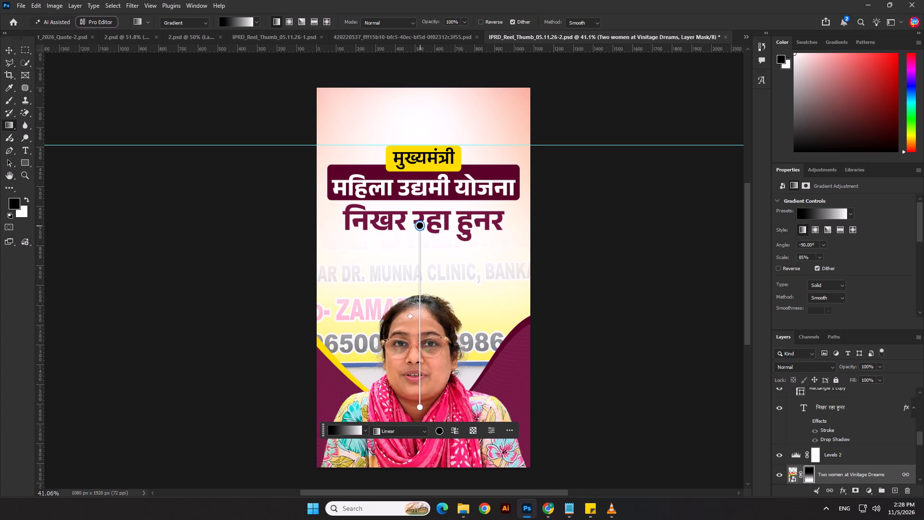
left_click_drag(420, 226, 420, 228)
Unlock the Layer 12 glow layer and move it up the stack to directly above Two women at Vinitage Dreams.
scroll(805, 451, "down", 4)
scroll(805, 452, "up", 6)
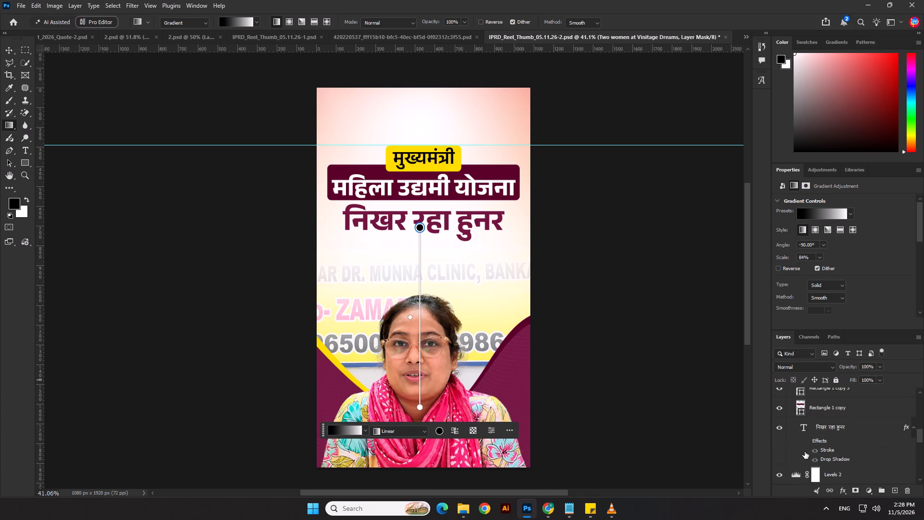
scroll(805, 452, "up", 17)
scroll(805, 452, "down", 5)
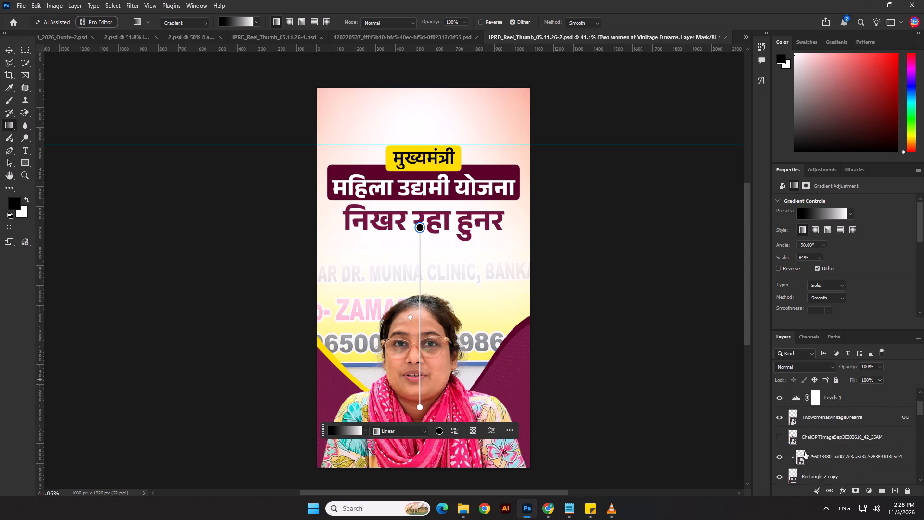
scroll(805, 452, "down", 2)
scroll(805, 452, "up", 1)
scroll(805, 452, "down", 2)
scroll(805, 452, "up", 1)
scroll(805, 452, "down", 12)
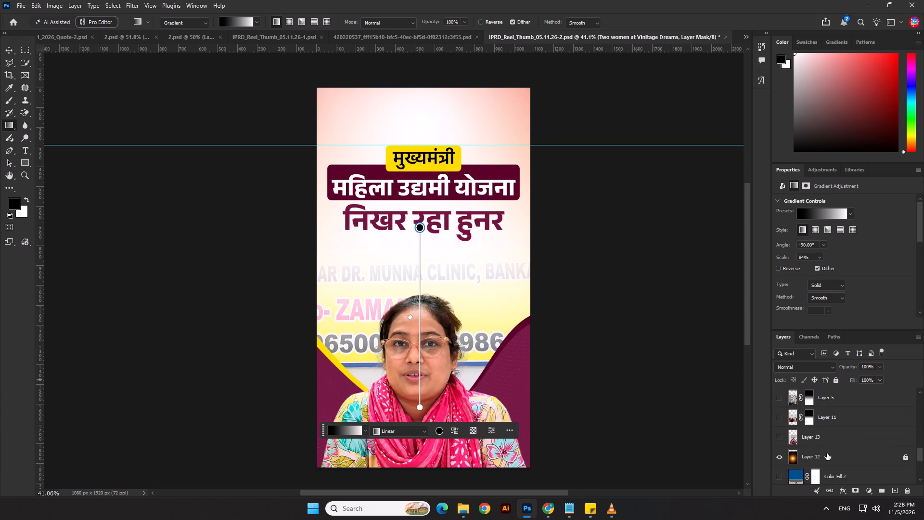
left_click(909, 456)
left_click_drag(875, 455, 861, 381)
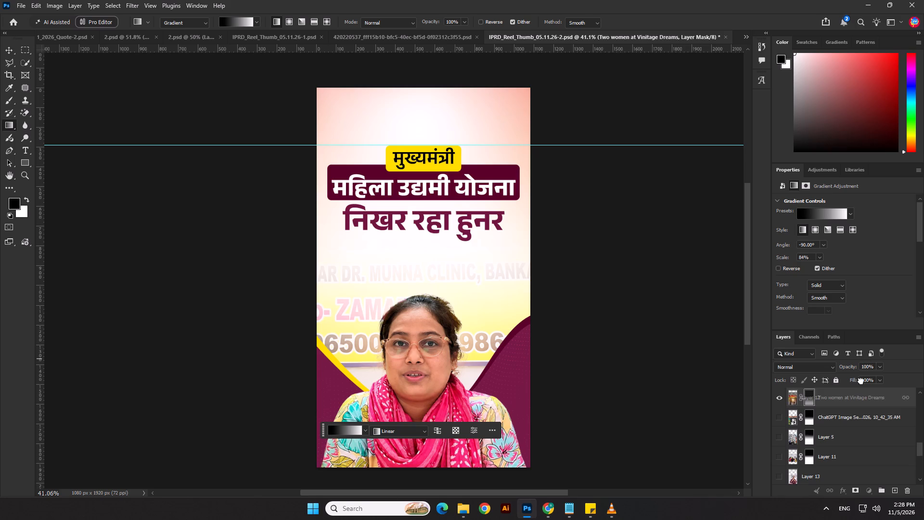
left_click_drag(861, 381, 857, 408)
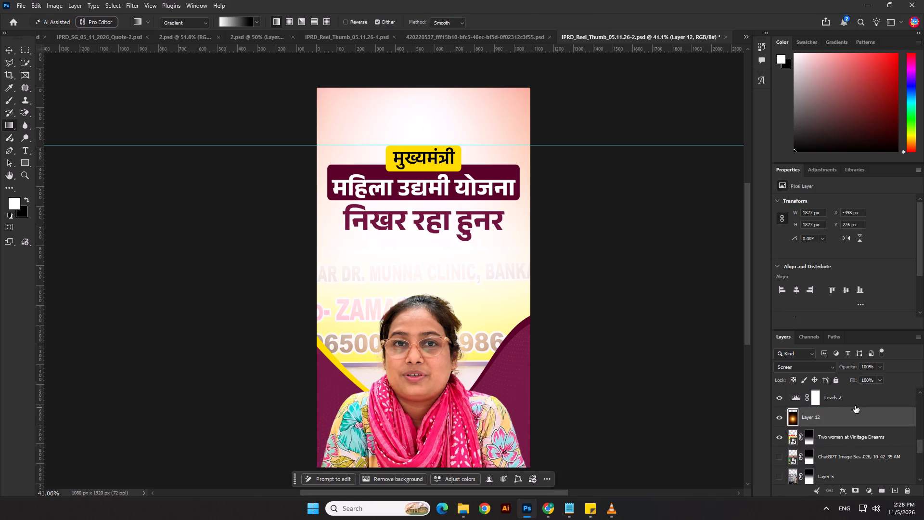
Delete the Levels 2 adjustment layer and compare the design with Layer 12 hidden and shown.
left_click(852, 400)
key("Delete")
key("Delete")
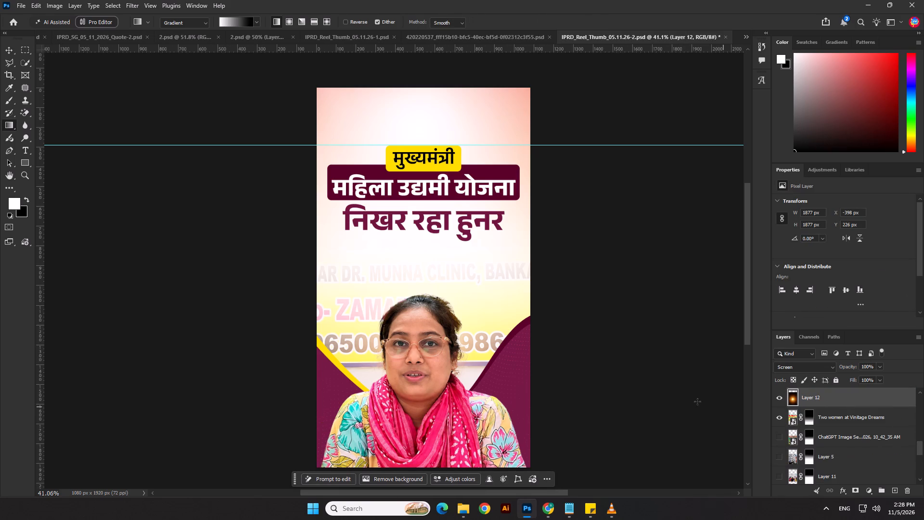
left_click(776, 396)
left_click(776, 396)
Scale the linked photos to about 123.5% and place them so the Two women at Vinitage Dreams layer sits at X -1597, Y 183 px.
scroll(493, 326, "down", 4)
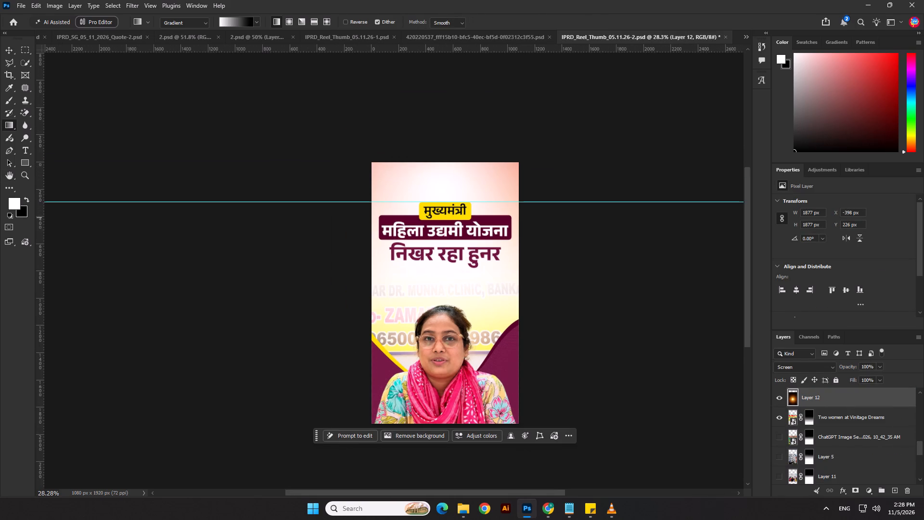
left_click(5, 48)
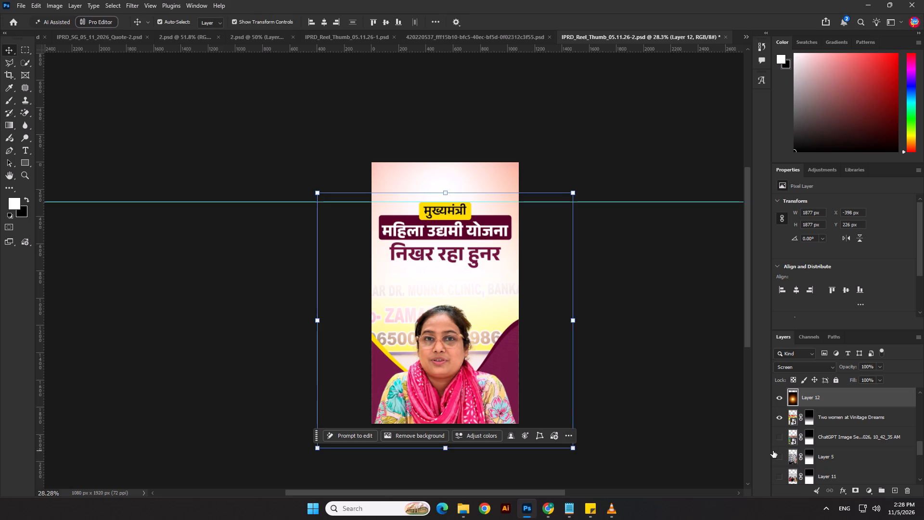
left_click(488, 330)
left_click(461, 392)
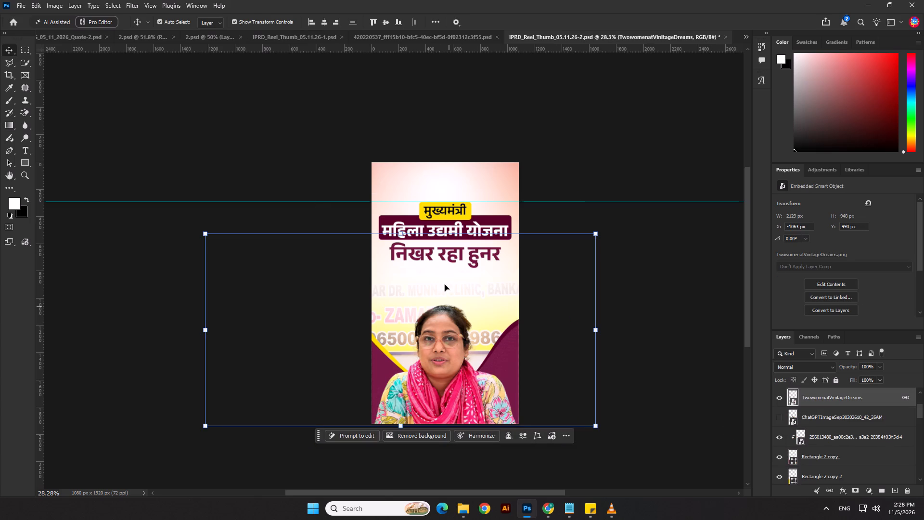
left_click_drag(400, 234, 398, 193)
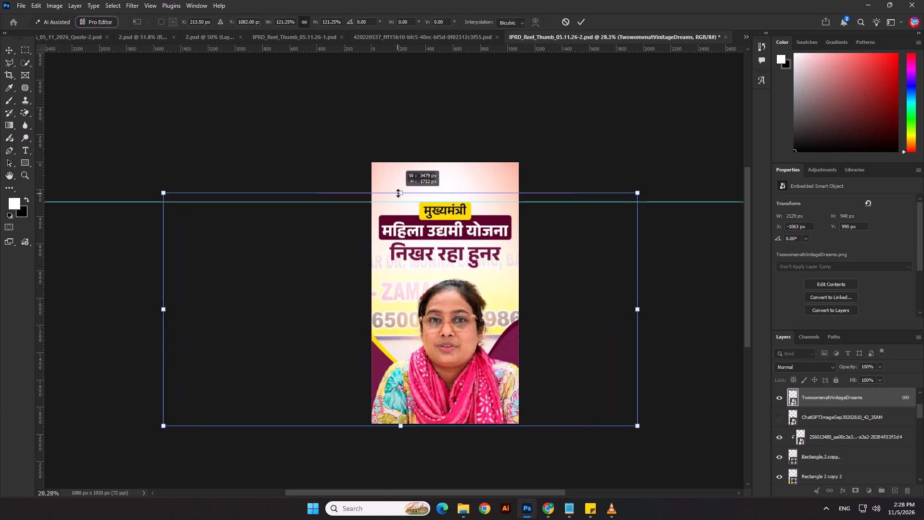
left_click_drag(398, 193, 406, 189)
left_click_drag(471, 337, 468, 336)
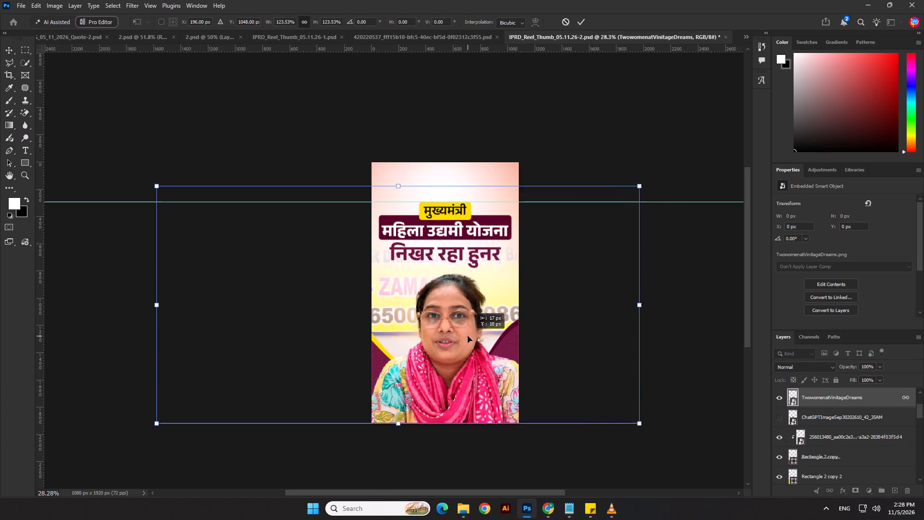
left_click_drag(468, 336, 466, 335)
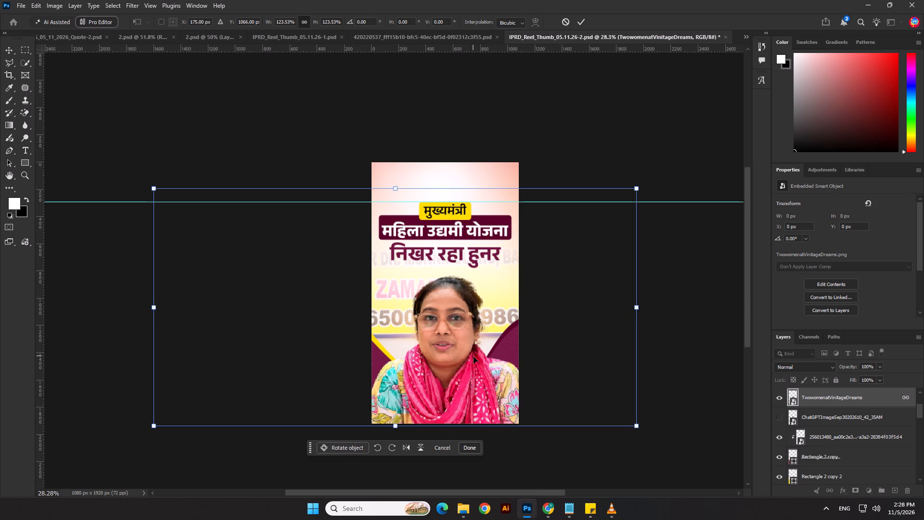
key("Up")
key("Up")
key("Up")
key("Return")
left_click(657, 354)
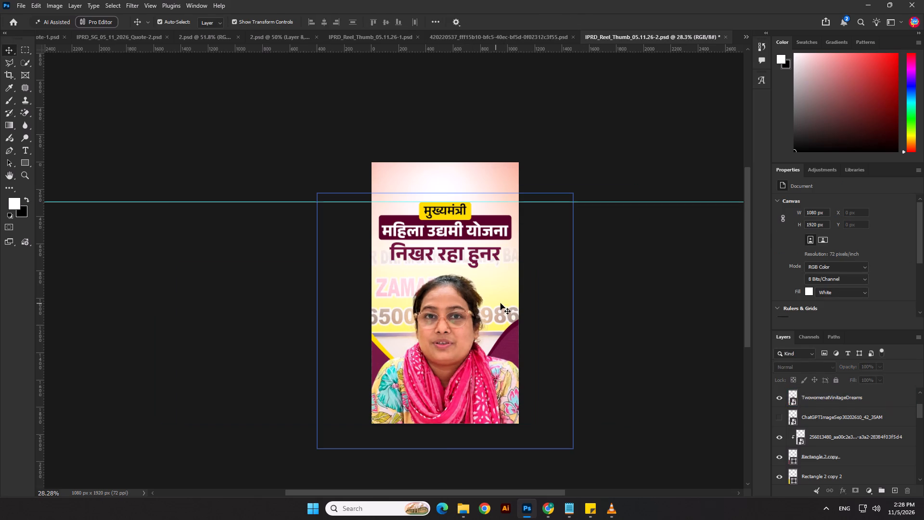
Brush black at size 1000 on the Two women at Vinitage Dreams mask to fade the signboard text behind the woman.
left_click(504, 303)
scroll(856, 447, "down", 1)
left_click(827, 473)
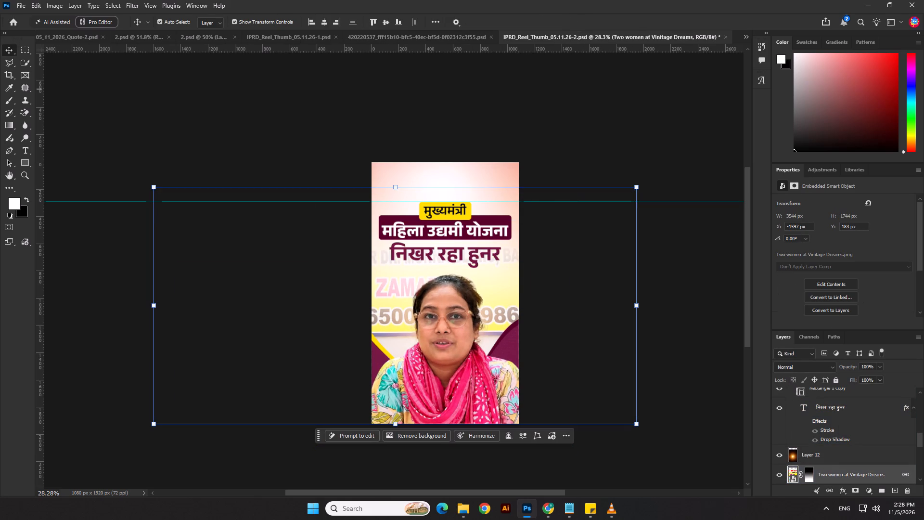
left_click(11, 101)
left_click_drag(343, 241, 597, 249)
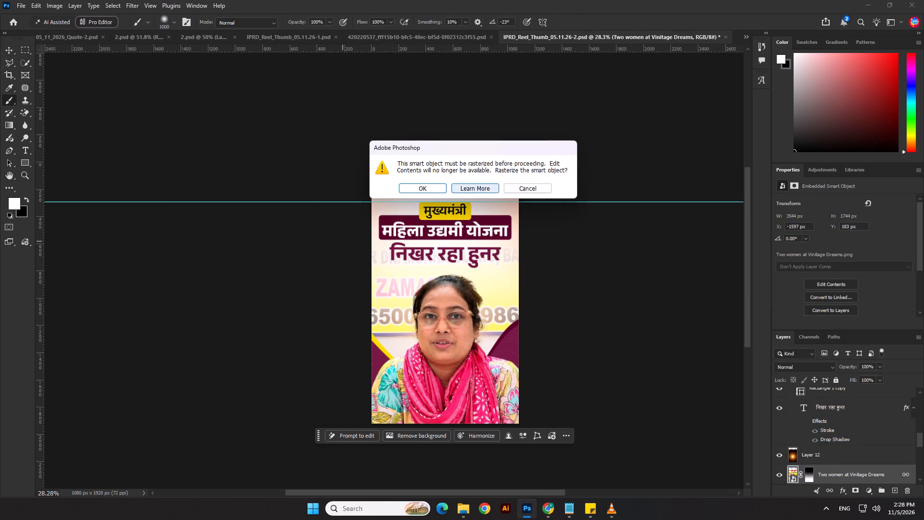
left_click(531, 188)
left_click(808, 478)
left_click_drag(540, 245, 527, 242)
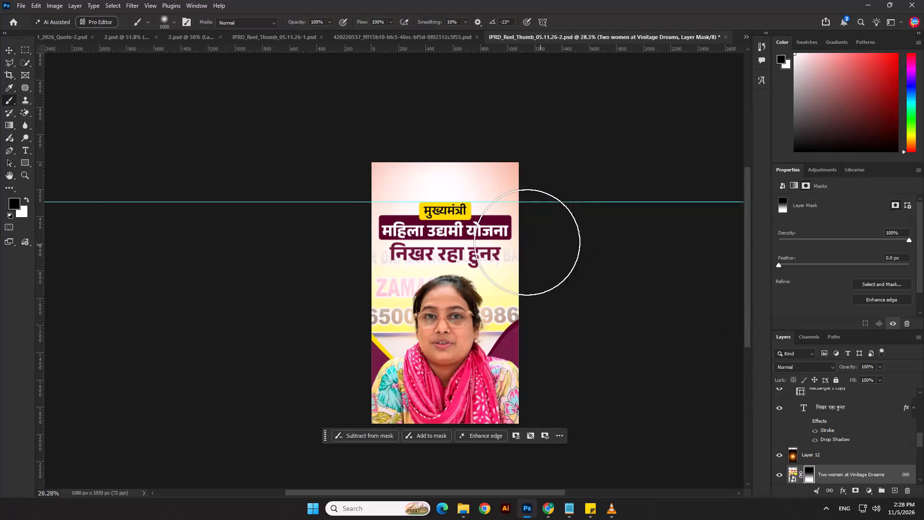
left_click_drag(527, 242, 237, 241)
left_click_drag(411, 257, 113, 289)
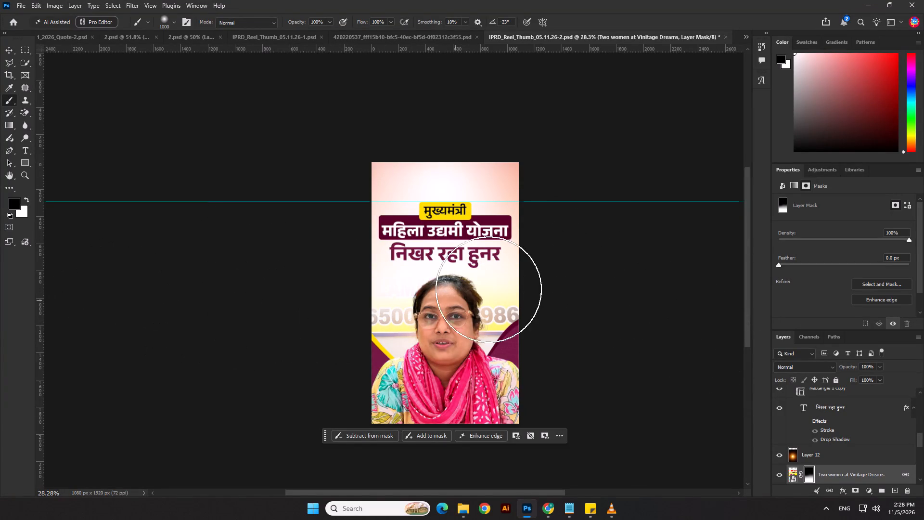
left_click(540, 304)
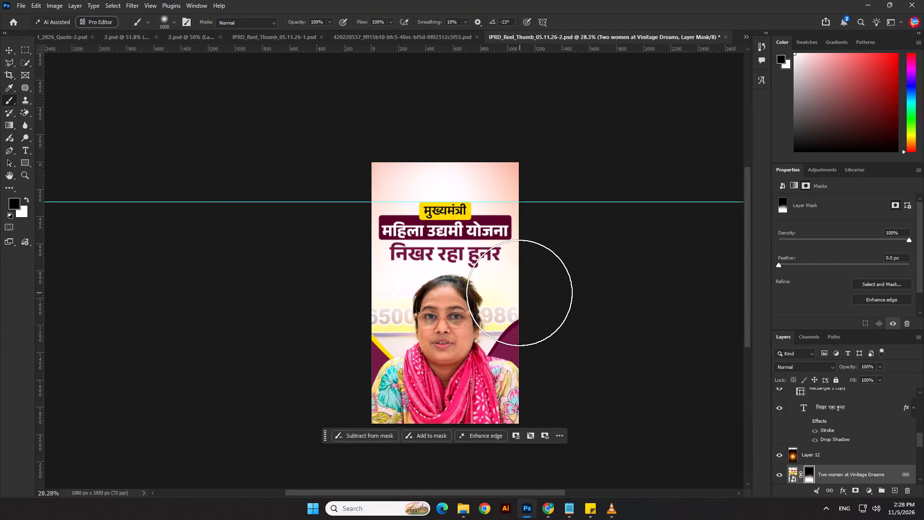
left_click(519, 293)
left_click(372, 292)
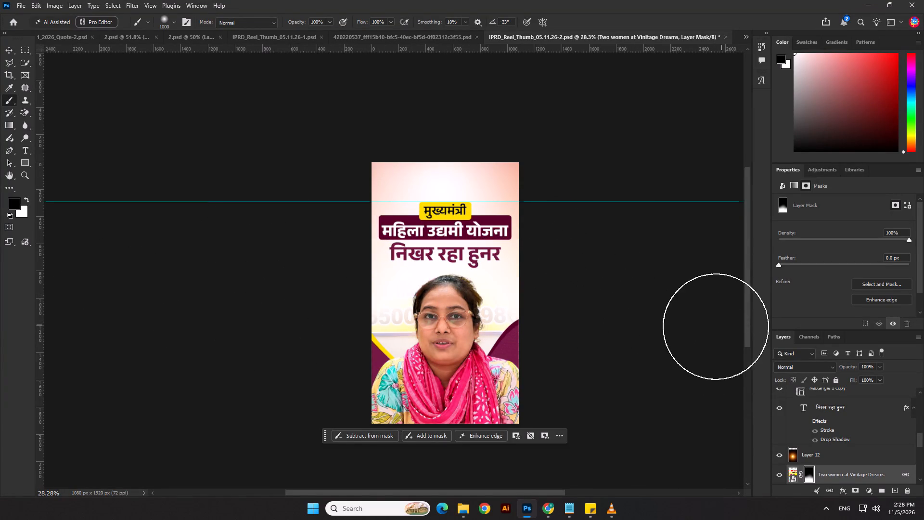
Recolour the Rectangle 2 copy curved shape behind the woman to orange-brown #b05803 and copy that hex code.
left_click(7, 50)
left_click(183, 332)
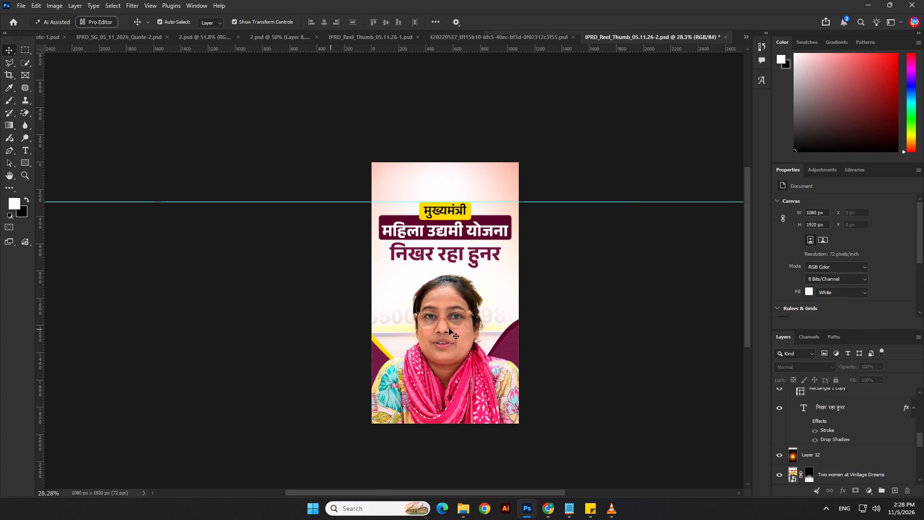
left_click(513, 338)
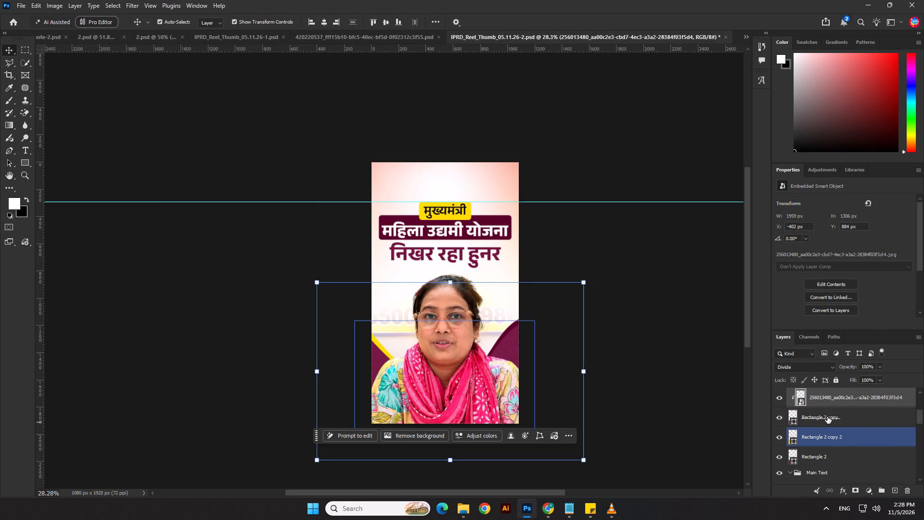
left_click(796, 419)
double_click(795, 425)
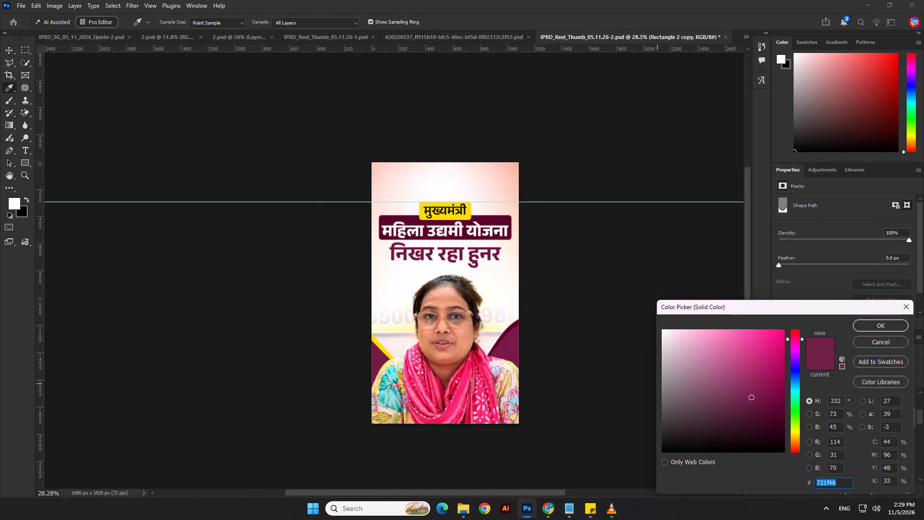
left_click(796, 442)
left_click(779, 394)
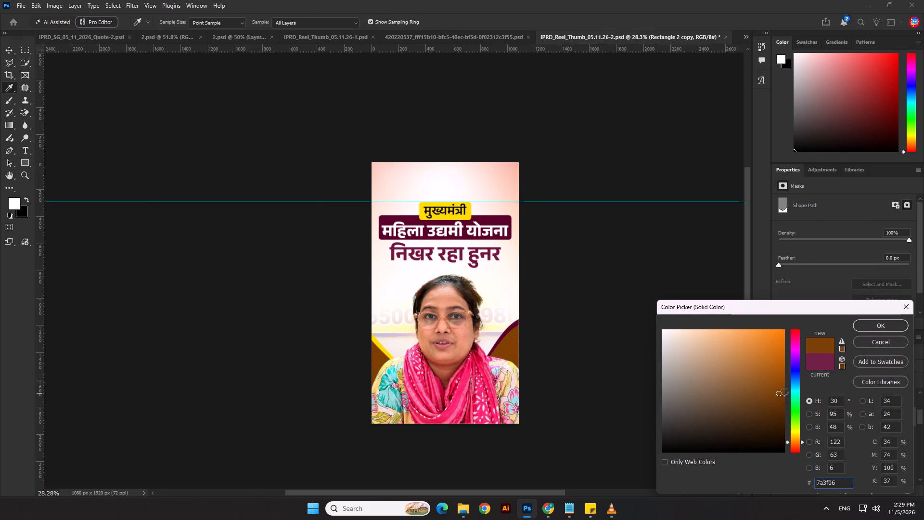
left_click(782, 374)
left_click(783, 365)
left_click(783, 371)
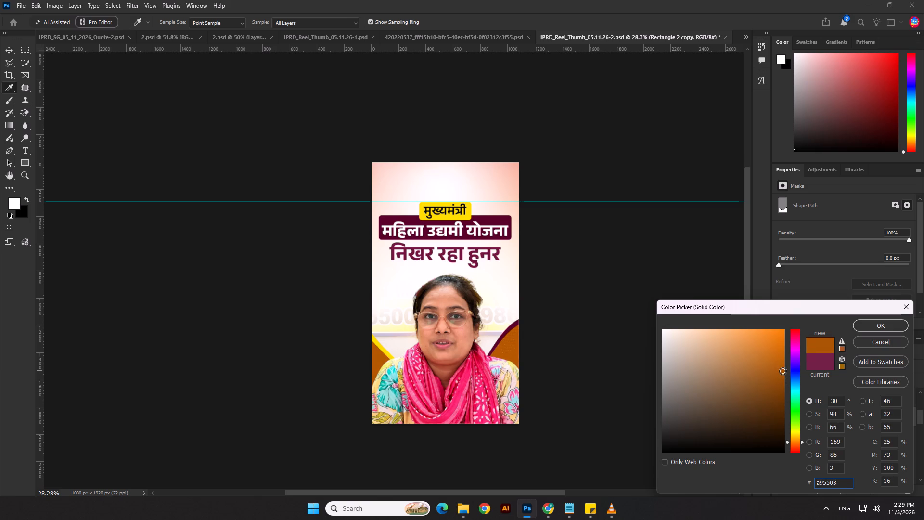
left_click(783, 367)
left_click_drag(849, 488, 789, 484)
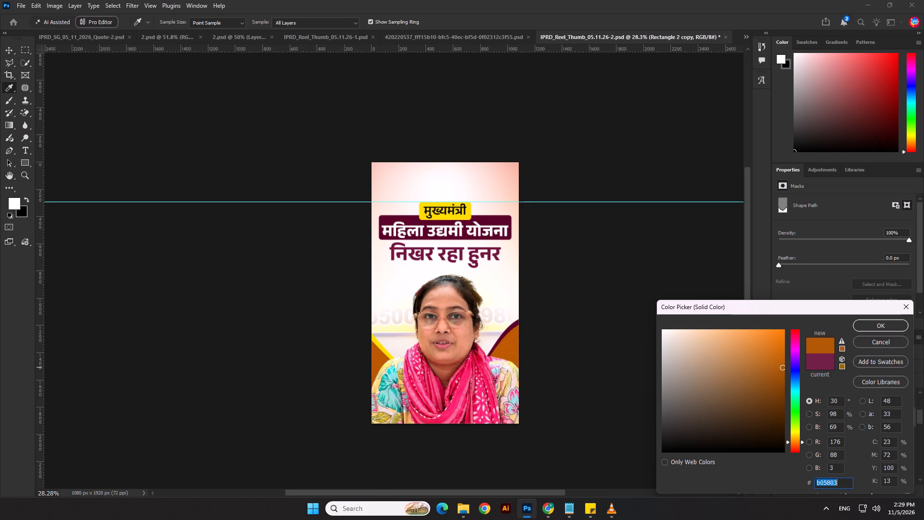
left_click_drag(789, 484, 783, 484)
key("ctrl+c")
key("ctrl+c")
left_click(883, 330)
left_click(601, 304)
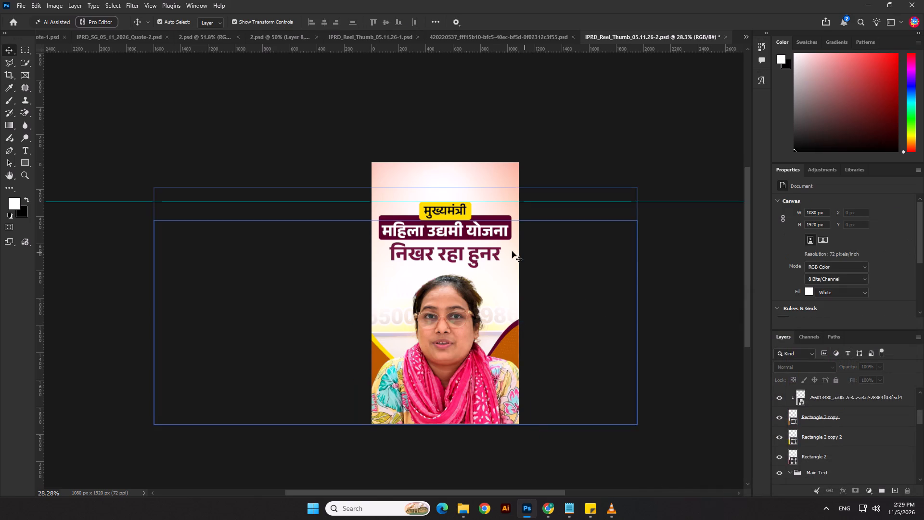
Set the text colour of the निखर रहा हुनर headline to #b05803.
left_click(484, 255)
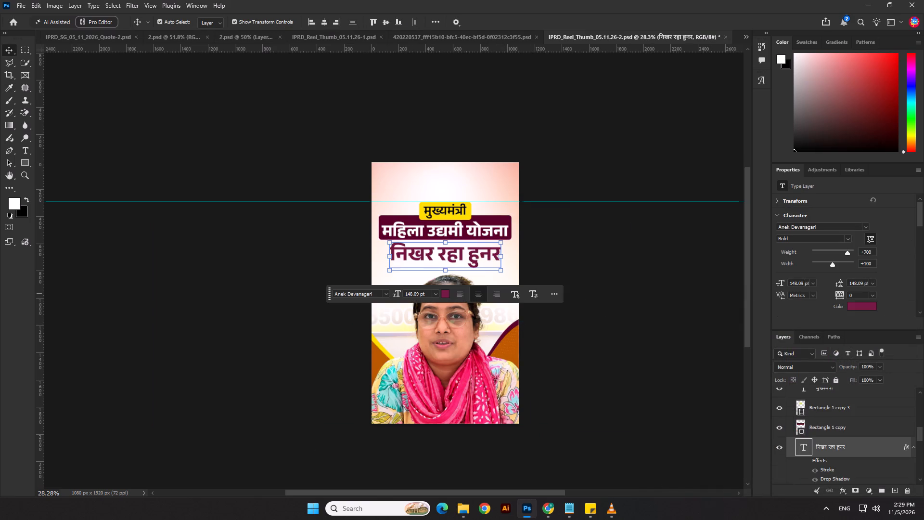
left_click(857, 308)
key("ctrl+v")
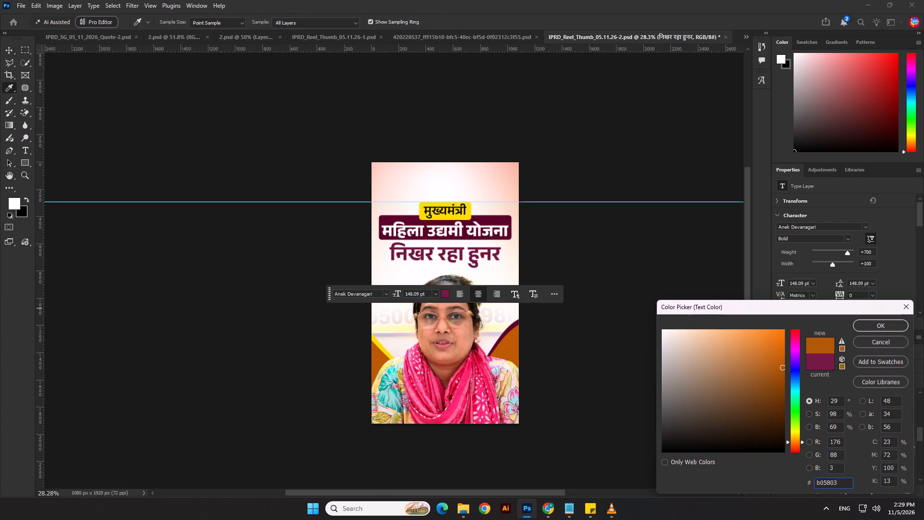
left_click(875, 324)
left_click(656, 384)
Recolour the Rectangle 2 curved shape behind the woman to dark brown #763a01 and copy that hex code.
scroll(552, 353, "up", 3)
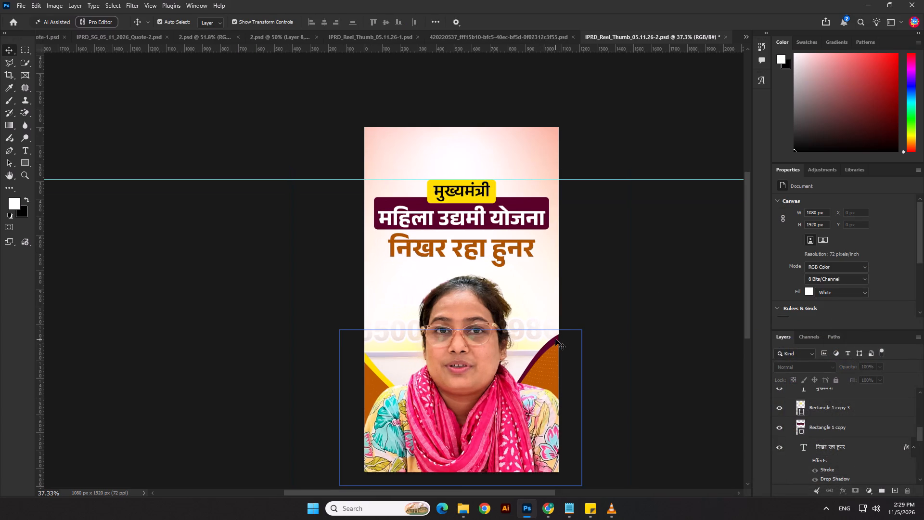
left_click(555, 339)
double_click(794, 401)
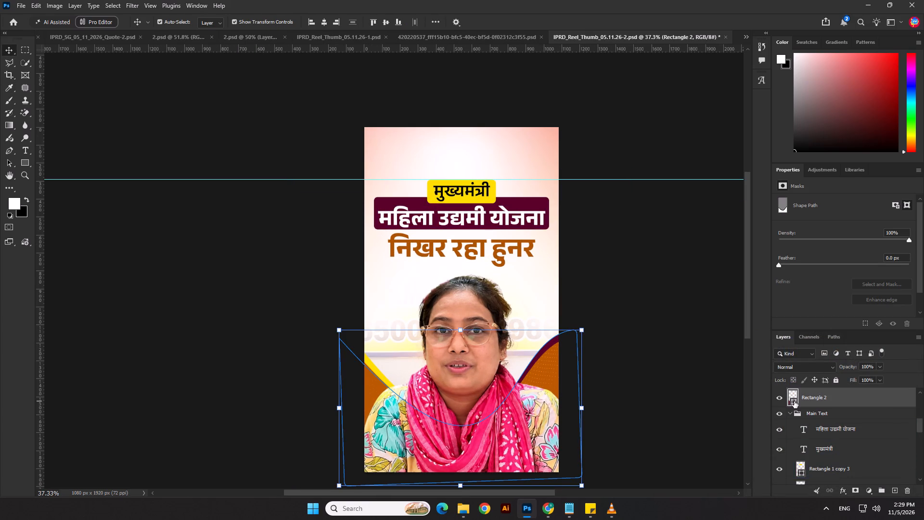
key("ctrl+v")
left_click(783, 394)
left_click(783, 395)
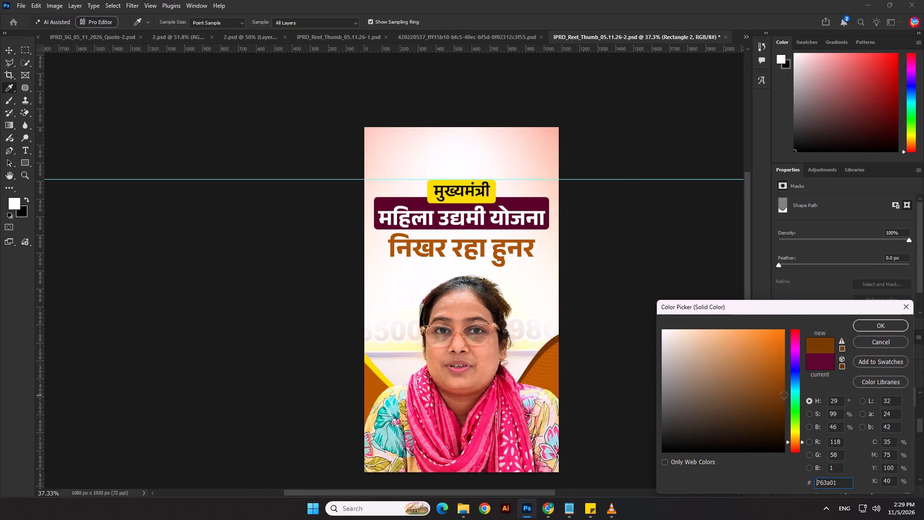
key("ctrl+a")
key("ctrl+c")
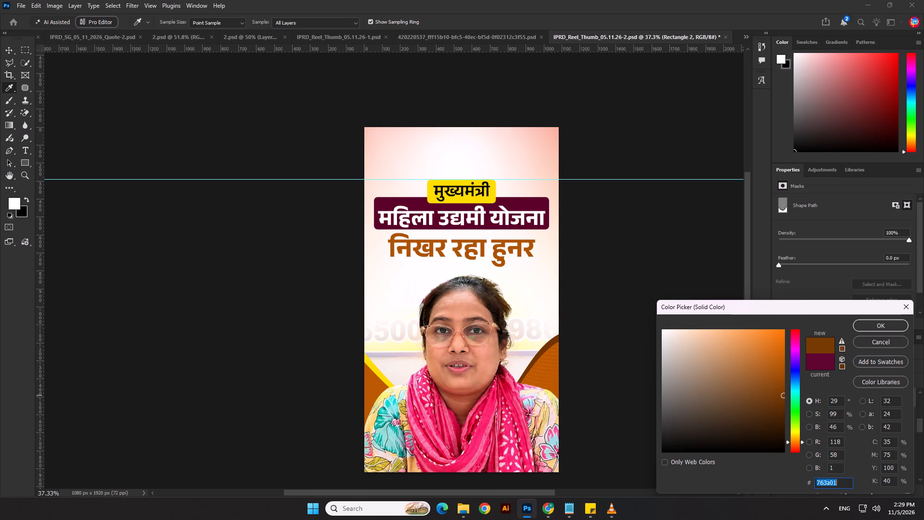
left_click(873, 324)
left_click(737, 324)
Fill the Rectangle 1 copy box behind महिला उद्यमी योजना with #763a01.
left_click(545, 200)
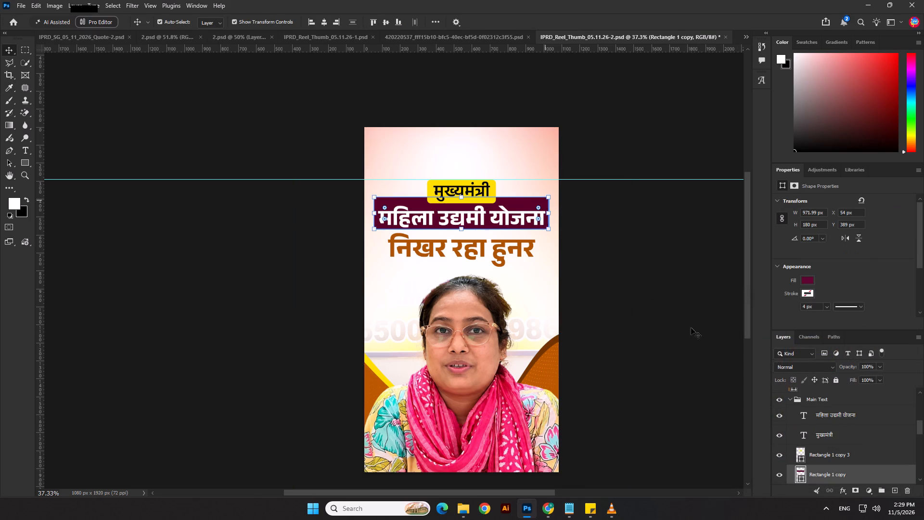
double_click(802, 476)
key("ctrl+v")
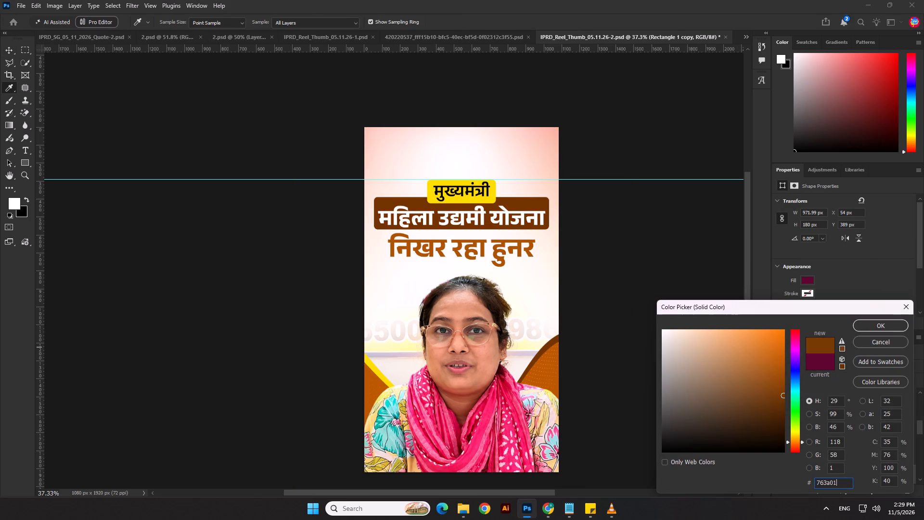
left_click(870, 322)
left_click(685, 333)
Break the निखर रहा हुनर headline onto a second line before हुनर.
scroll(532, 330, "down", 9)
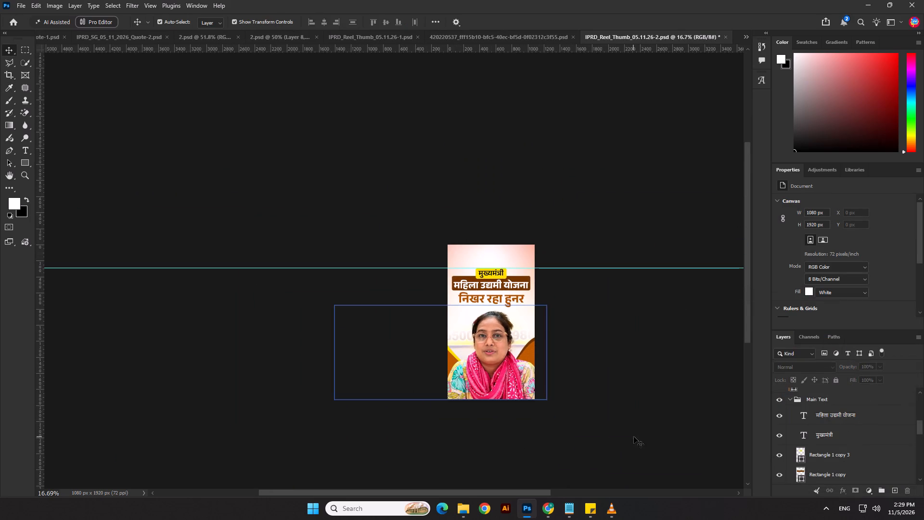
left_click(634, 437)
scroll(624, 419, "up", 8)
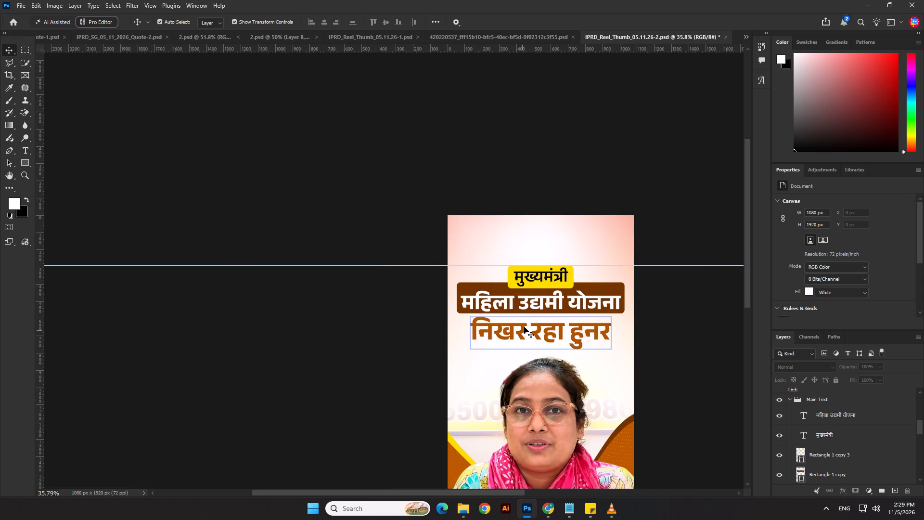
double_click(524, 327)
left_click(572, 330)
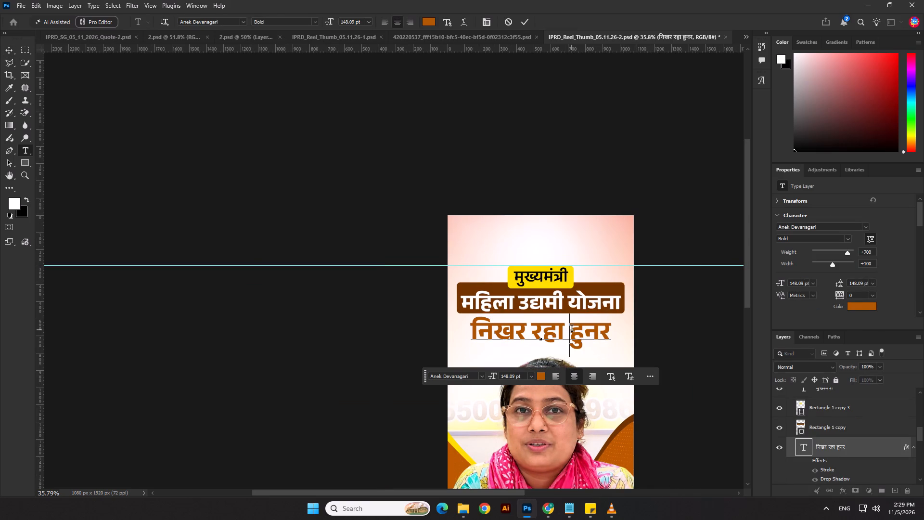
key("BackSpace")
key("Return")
Replace the निखर रहा हुनर headline with 10 लाख से शुरू किया कारोबार from the Notepad thumbnail text, breaking the line after से.
left_click(571, 517)
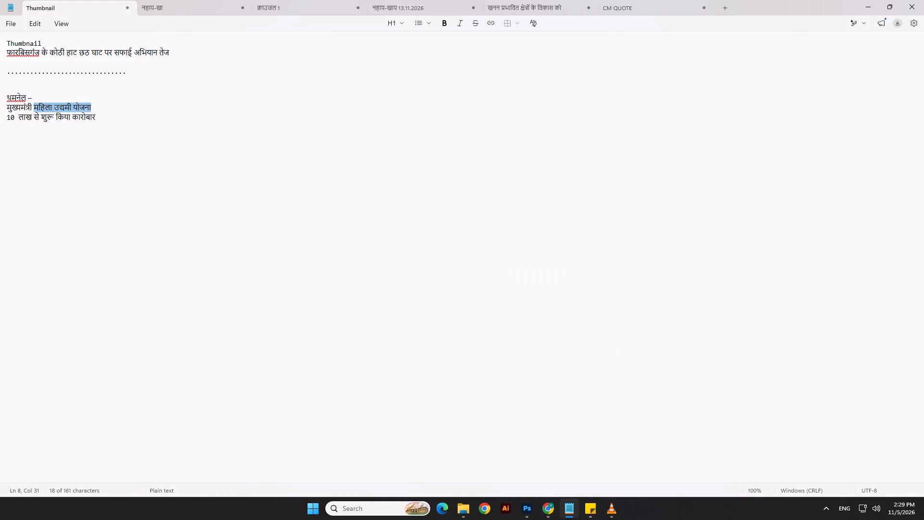
left_click_drag(9, 122, 98, 121)
key("ctrl+c")
key("ctrl+c")
key("alt+Tab")
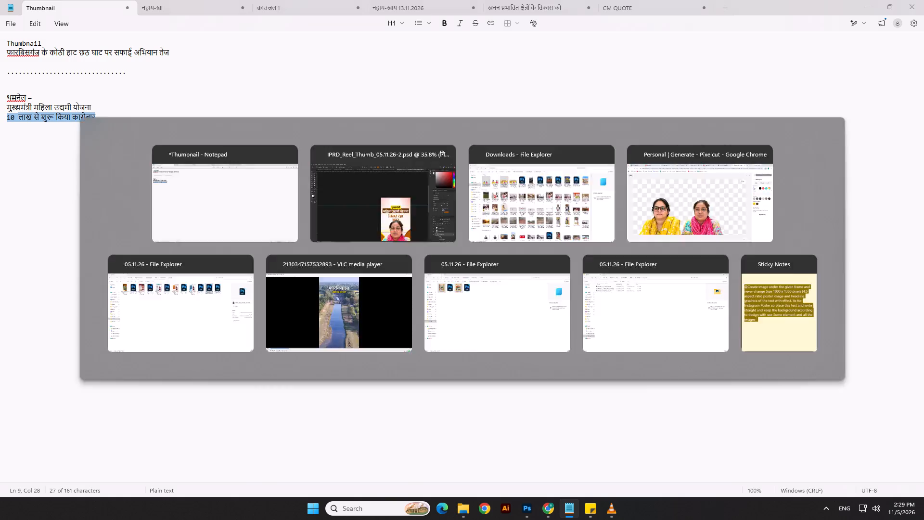
scroll(527, 347, "up", 3)
left_click(519, 356)
key("ctrl+a")
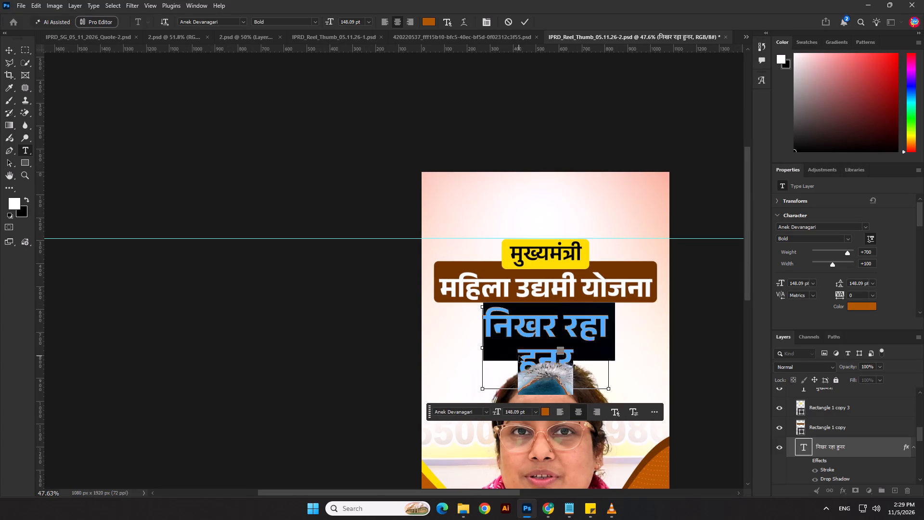
key("ctrl+v")
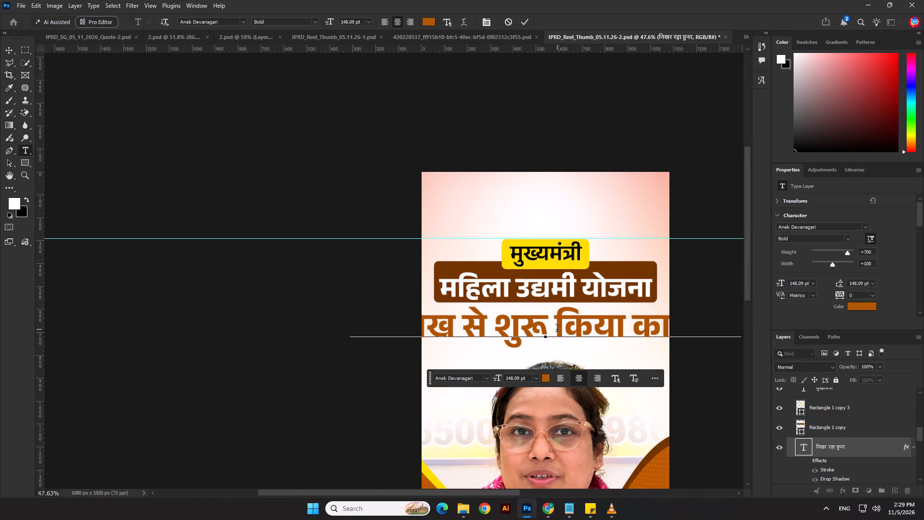
left_click(499, 328)
key("BackSpace")
key("Return")
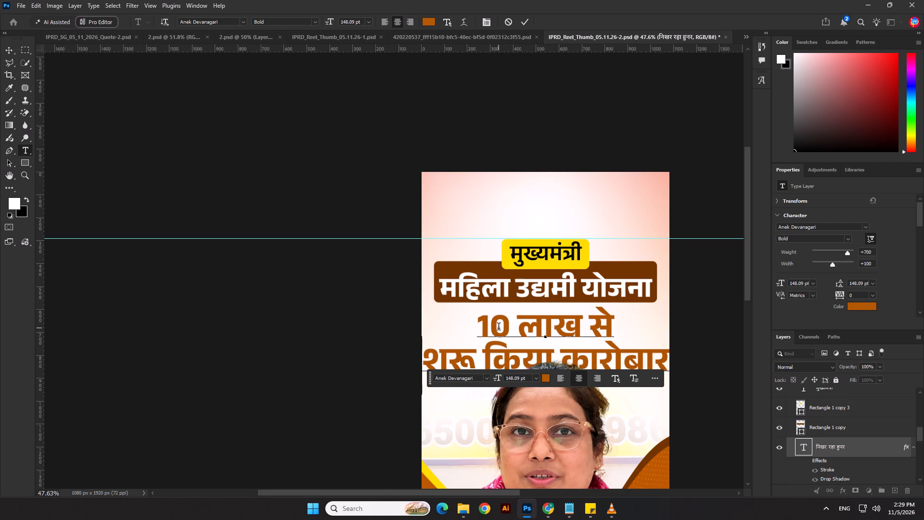
Format the शुरू किया कारोबार line at 98 pt with Medium weight and 100 pt leading.
left_click_drag(671, 361, 531, 374)
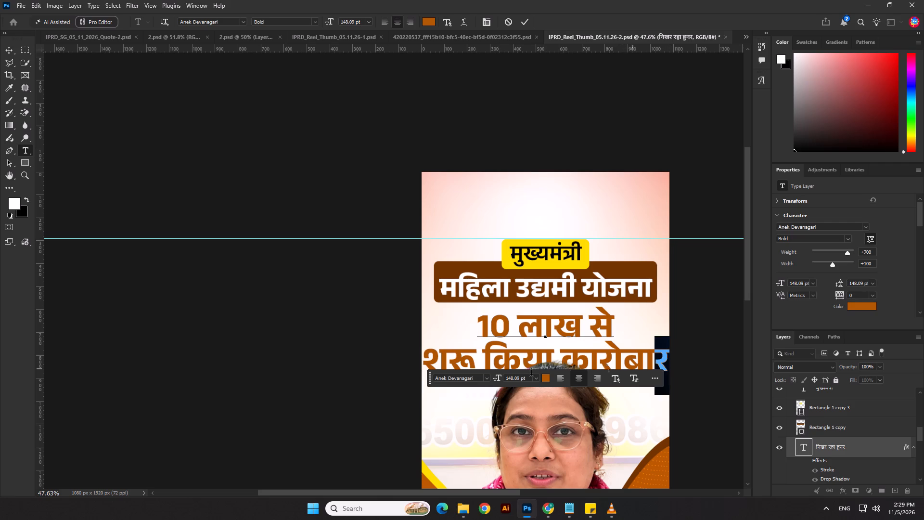
left_click_drag(531, 374, 420, 379)
left_click_drag(782, 283, 765, 289)
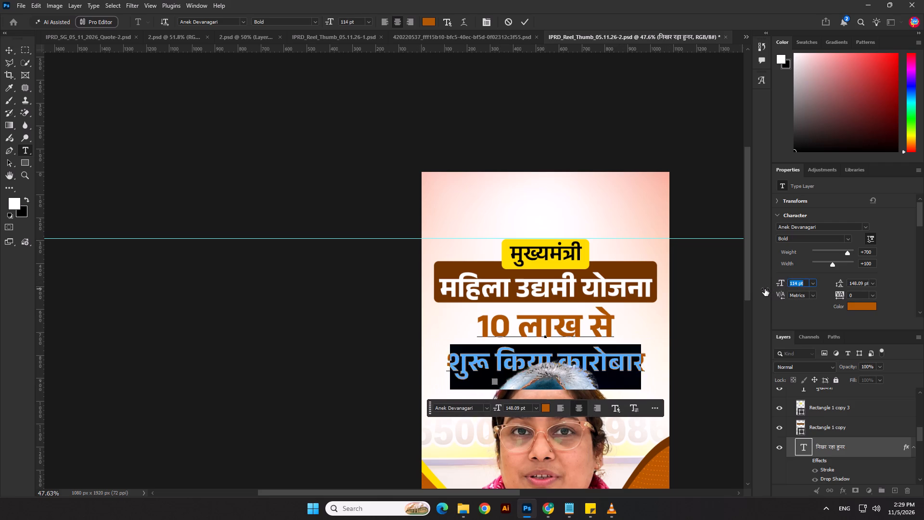
left_click_drag(765, 289, 758, 291)
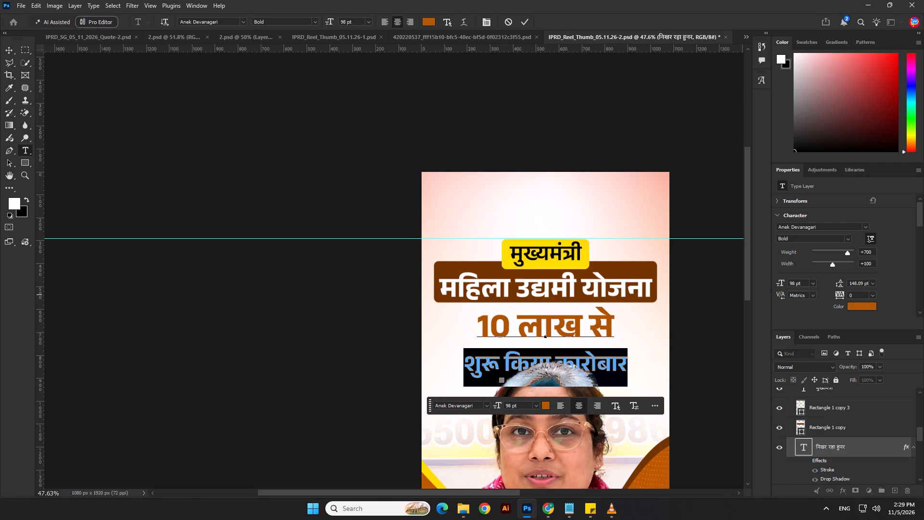
left_click_drag(837, 286, 813, 293)
left_click(846, 242)
left_click(816, 299)
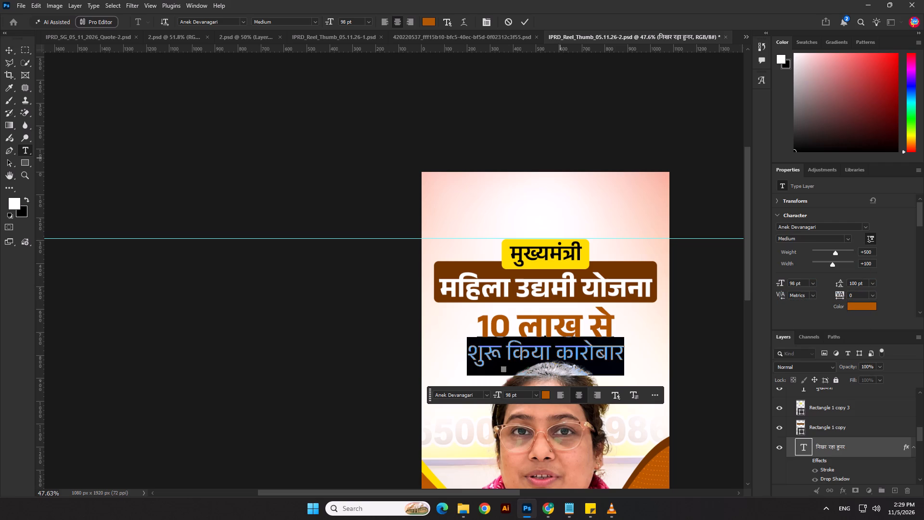
left_click(521, 20)
Set the मुख्यमंत्री label in the yellow box to 90 pt and Medium weight.
left_click(536, 257)
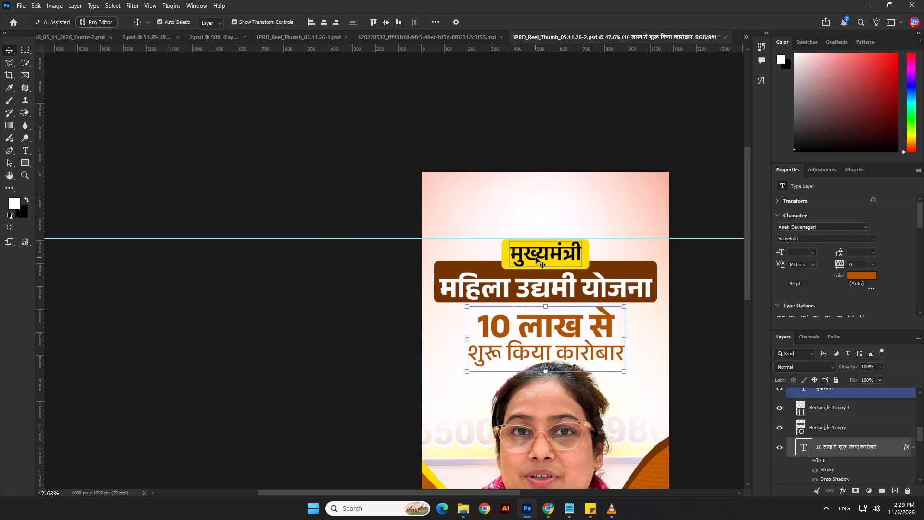
left_click(371, 342)
double_click(564, 350)
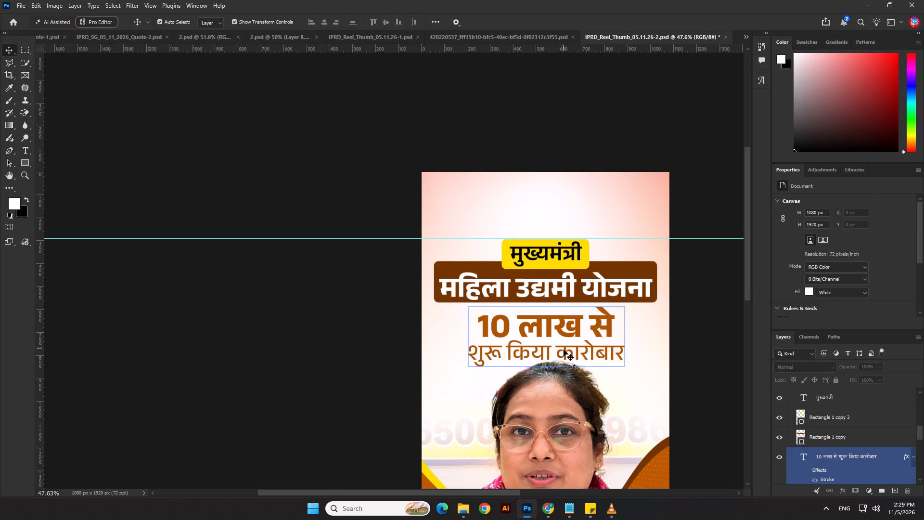
left_click(549, 256)
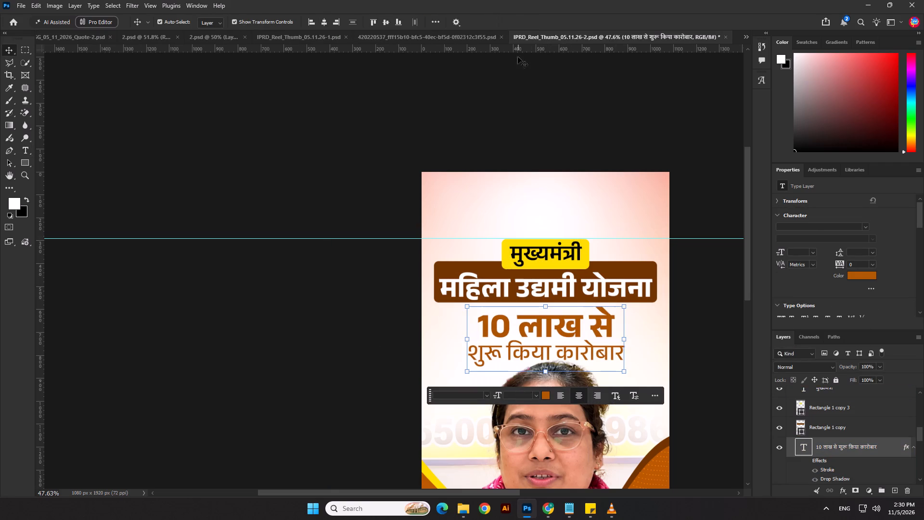
left_click(531, 250)
left_click_drag(795, 284, 776, 284)
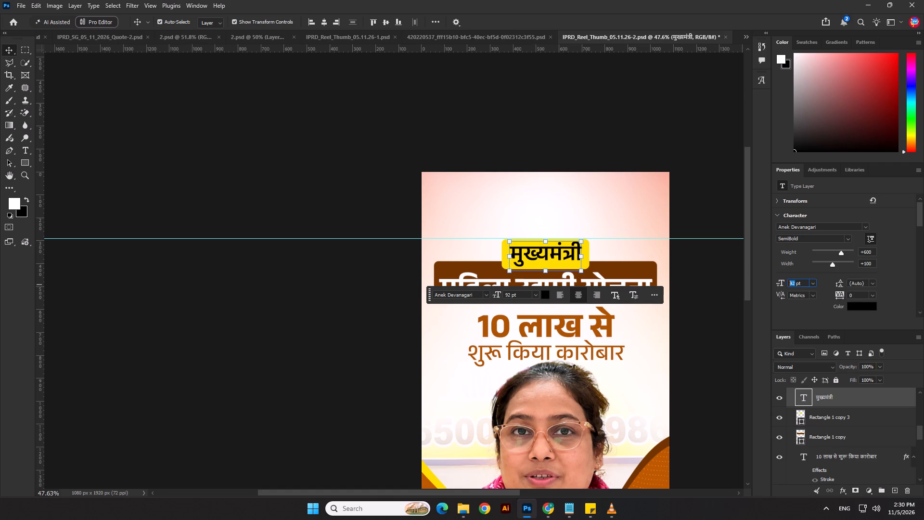
type("90")
key("Return")
left_click(847, 240)
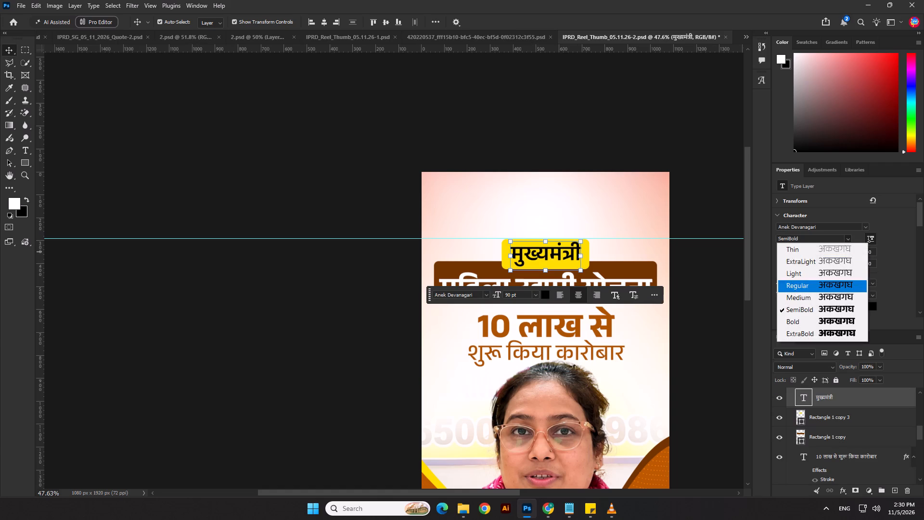
left_click(822, 295)
left_click(726, 324)
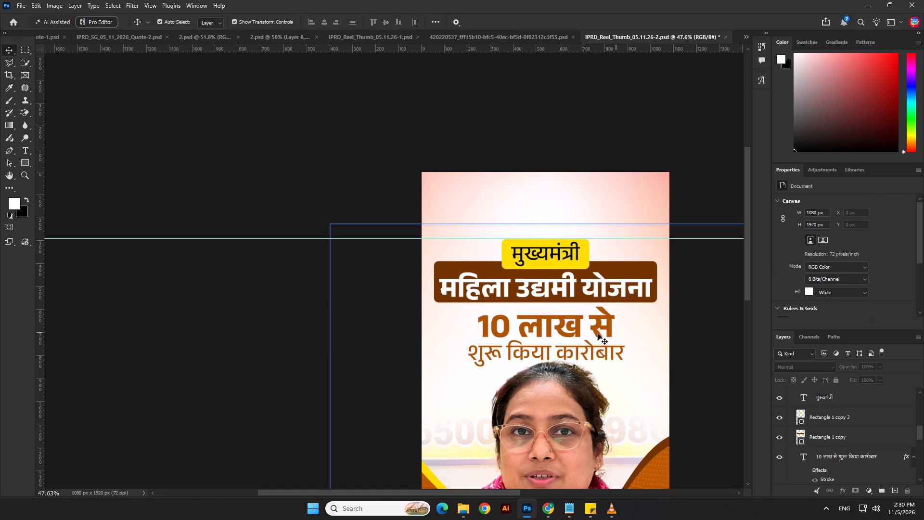
Nudge the two-line 10 लाख से शुरू किया कारोबार headline slightly upward.
left_click(597, 333)
key("Up")
key("Up")
Set the शुरू किया कारोबार line to 90 pt.
double_click(601, 344)
left_click_drag(626, 356, 595, 358)
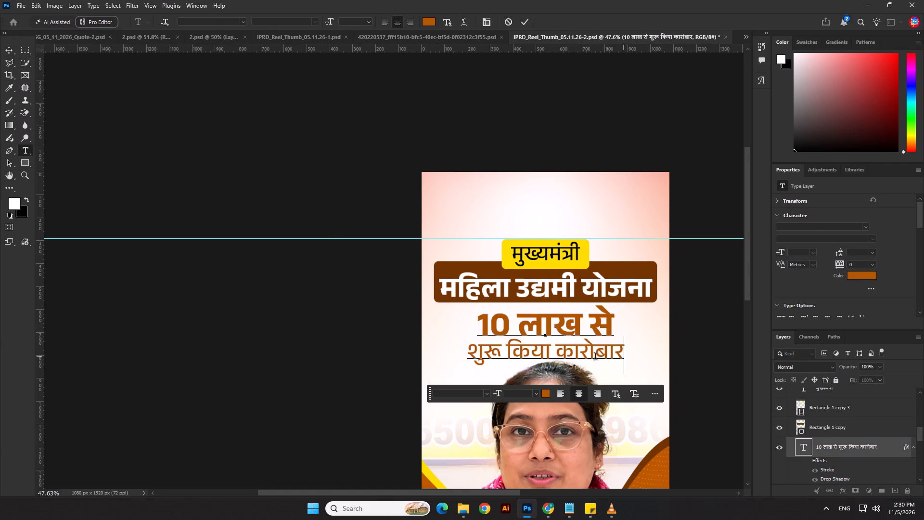
left_click_drag(595, 358, 321, 384)
left_click_drag(795, 282, 793, 282)
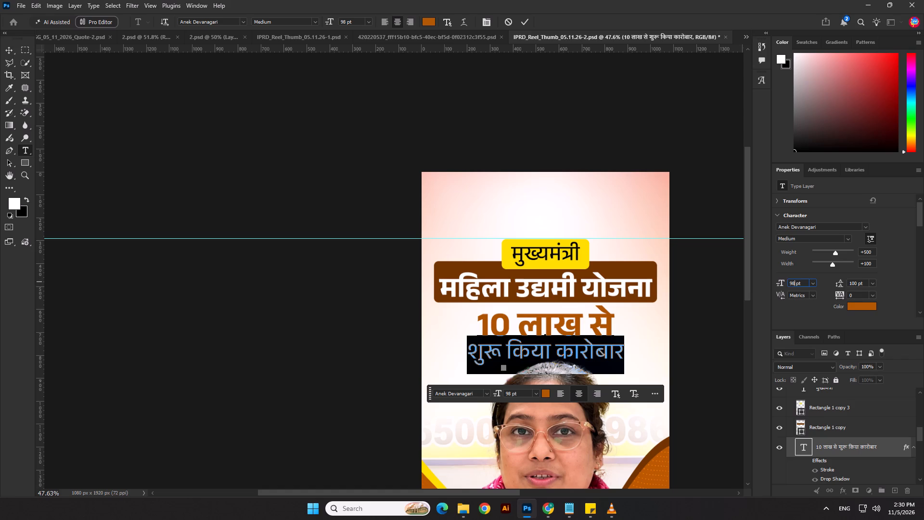
left_click_drag(793, 282, 782, 283)
type("90")
key("Return")
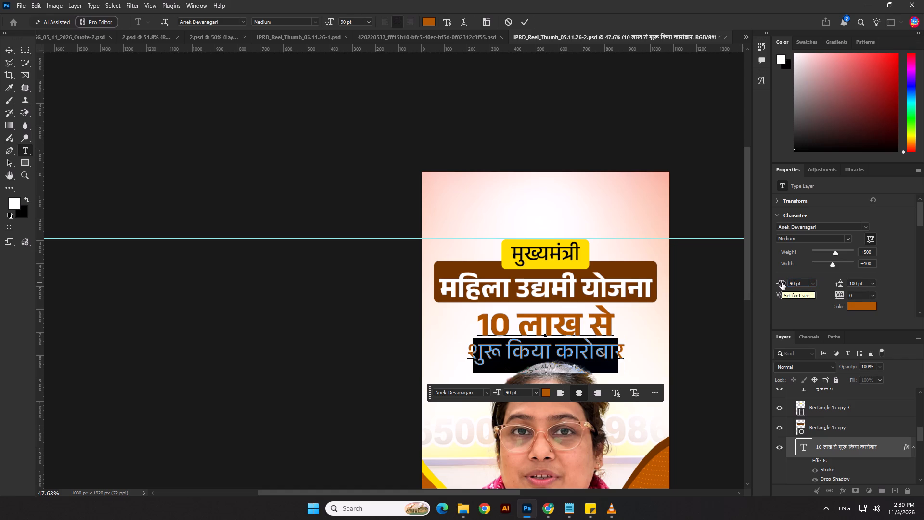
left_click(525, 17)
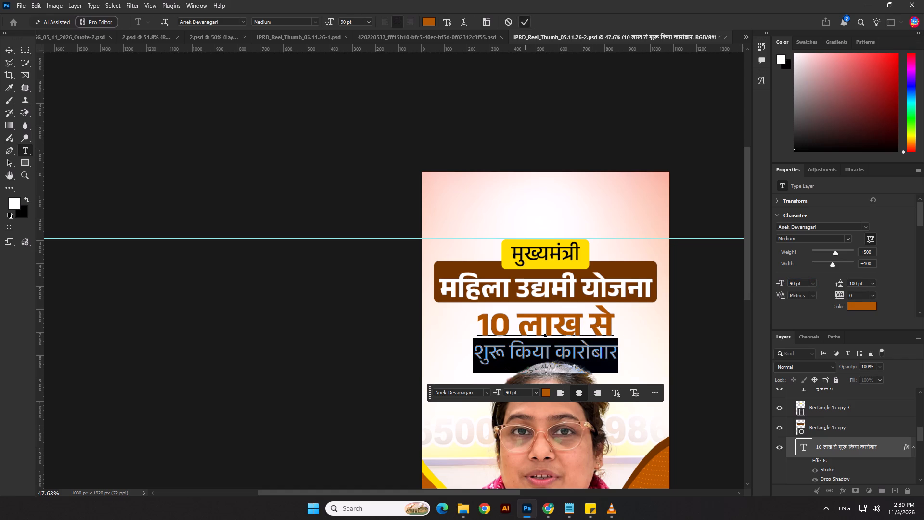
left_click(535, 110)
left_click(559, 252)
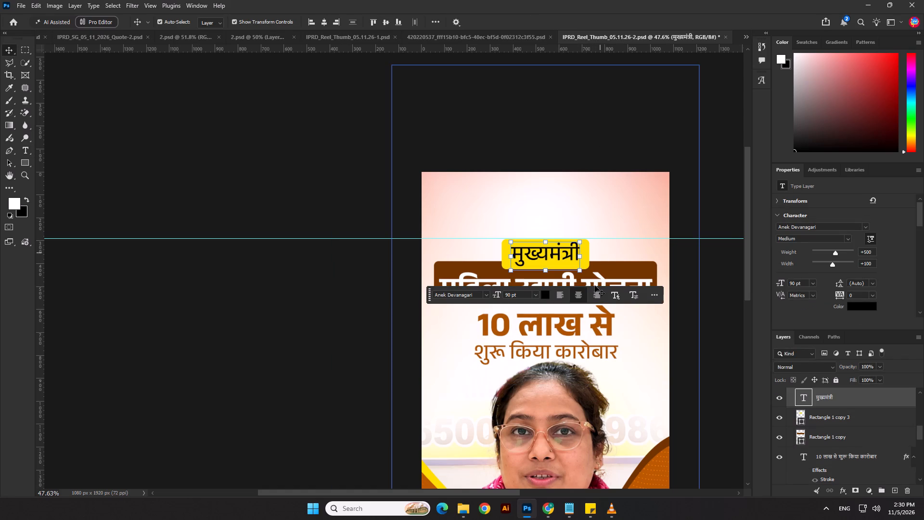
Recolour the शुरू किया कारोबार line black (000000).
double_click(590, 346)
left_click_drag(617, 354, 435, 376)
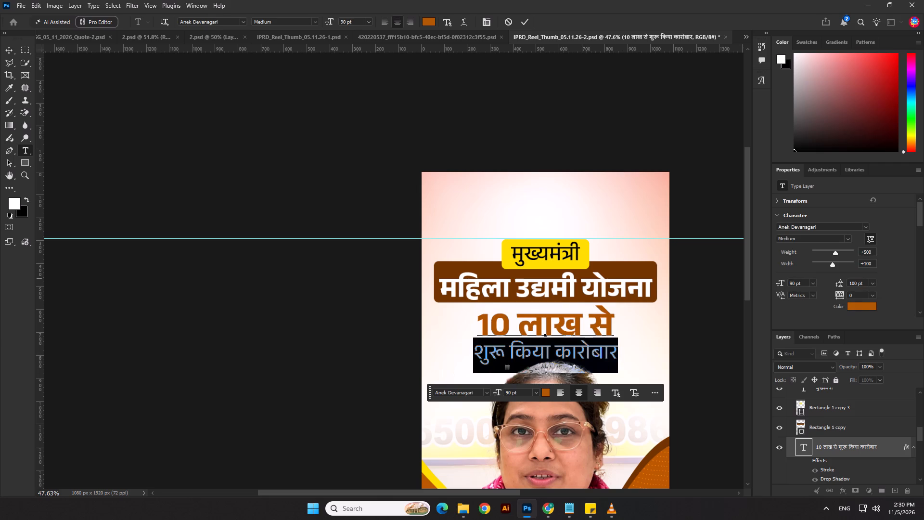
left_click(860, 305)
left_click_drag(719, 390, 692, 456)
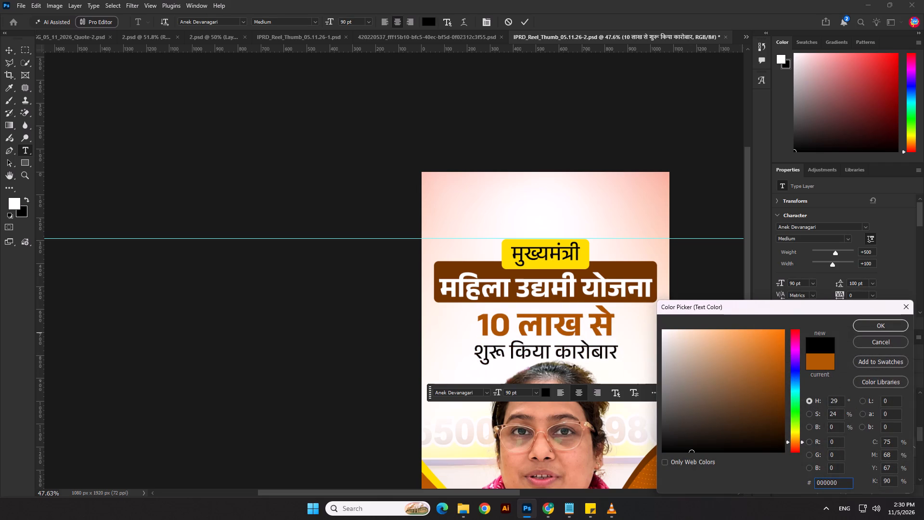
left_click(857, 326)
Split 10 लाख से from the two-line headline into its own text layer above a lowered शुरू किया कारोबार.
left_click_drag(611, 329, 585, 327)
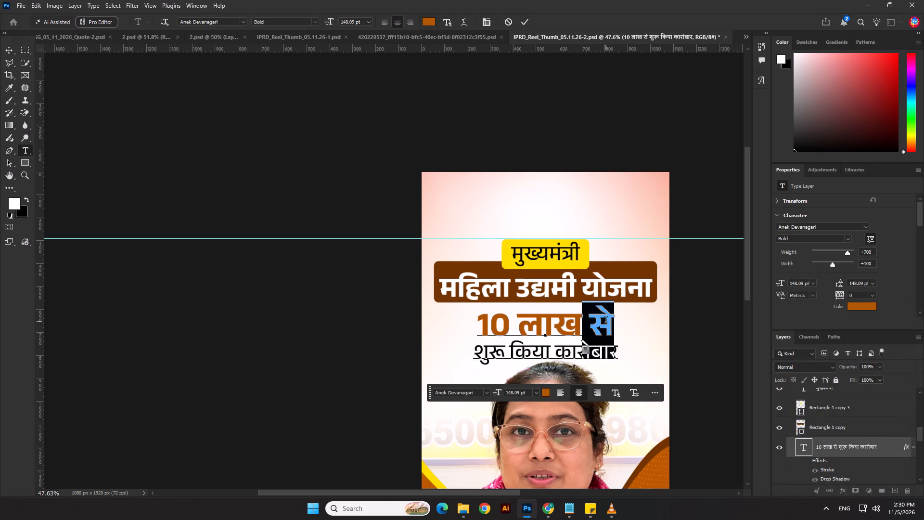
left_click_drag(615, 321, 469, 335)
key("ctrl+x")
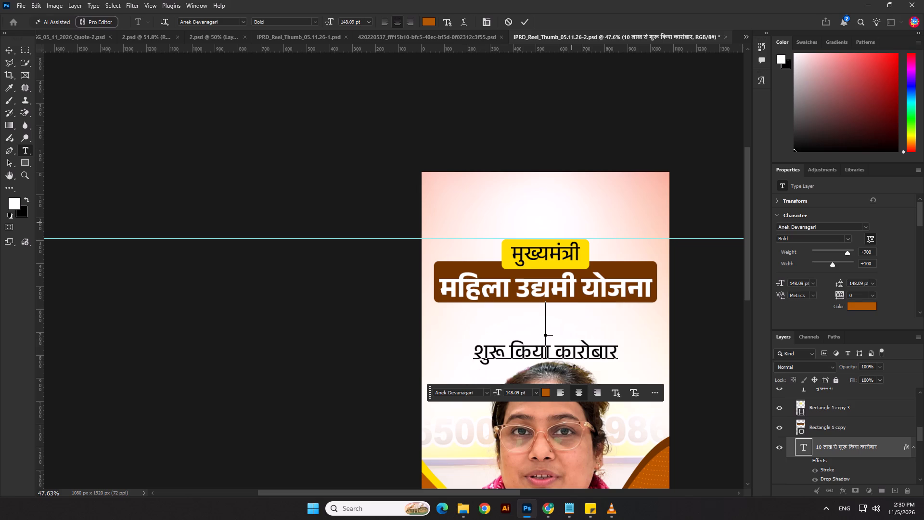
key("Delete")
left_click(523, 26)
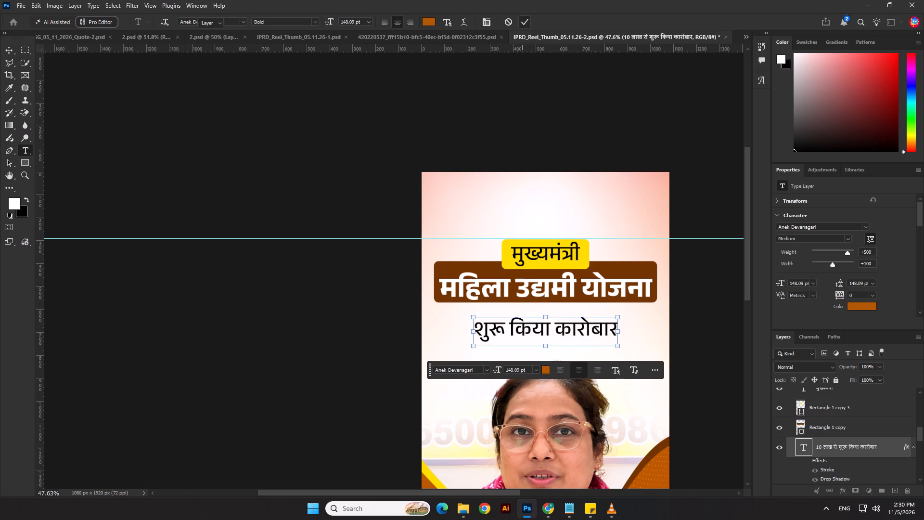
scroll(612, 311, "up", 3)
left_click_drag(597, 334, 596, 361)
left_click_drag(593, 363, 593, 331, "alt+shift")
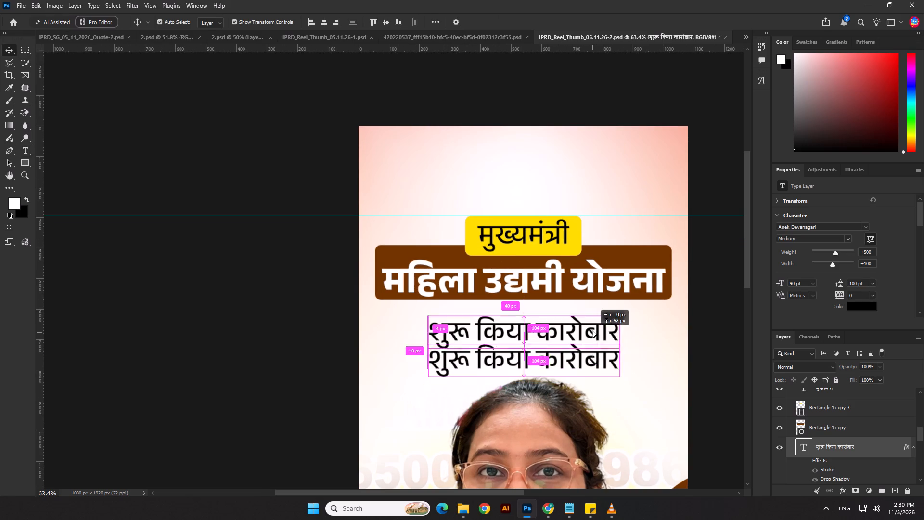
left_click_drag(593, 331, 593, 325, "alt+shift")
double_click(593, 325)
key("ctrl+v")
scroll(581, 320, "down", 3)
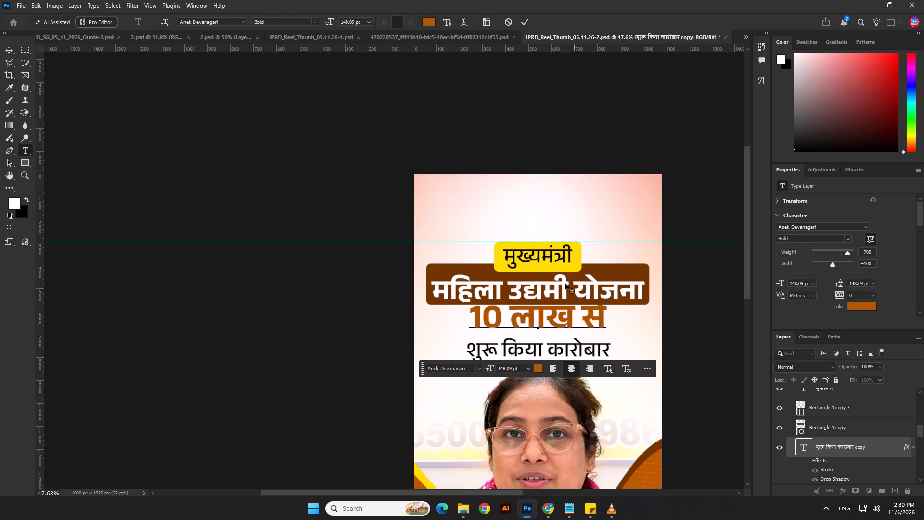
left_click(526, 24)
Nudge the 10 लाख से text down, clear of the brown महिला उद्यमी योजना box.
scroll(592, 307, "up", 2)
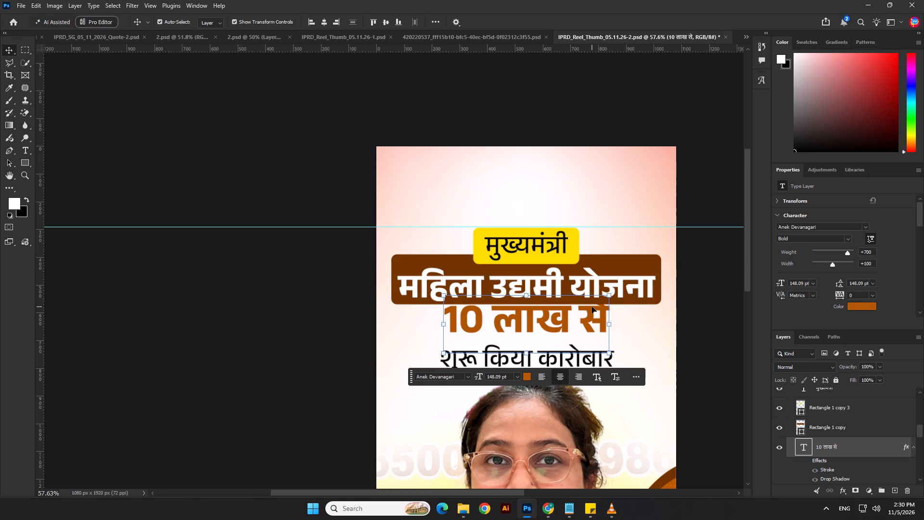
key("shift+Down")
key("shift+Down")
key("shift+Down")
key("shift+Down")
left_click(344, 368)
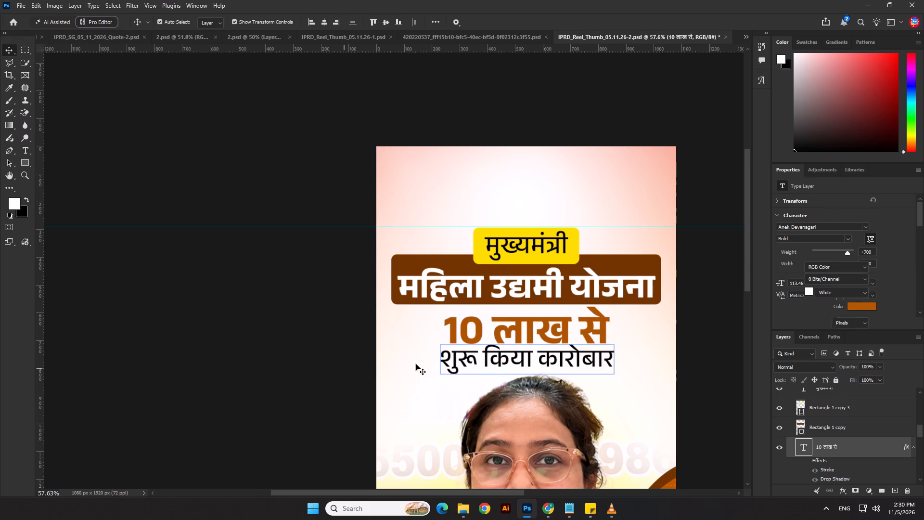
key("Return")
left_click(293, 344)
Scale the woman's photo down to about 93% and nudge it slightly sideways beneath the headline.
scroll(325, 208, "down", 8)
left_click(466, 403)
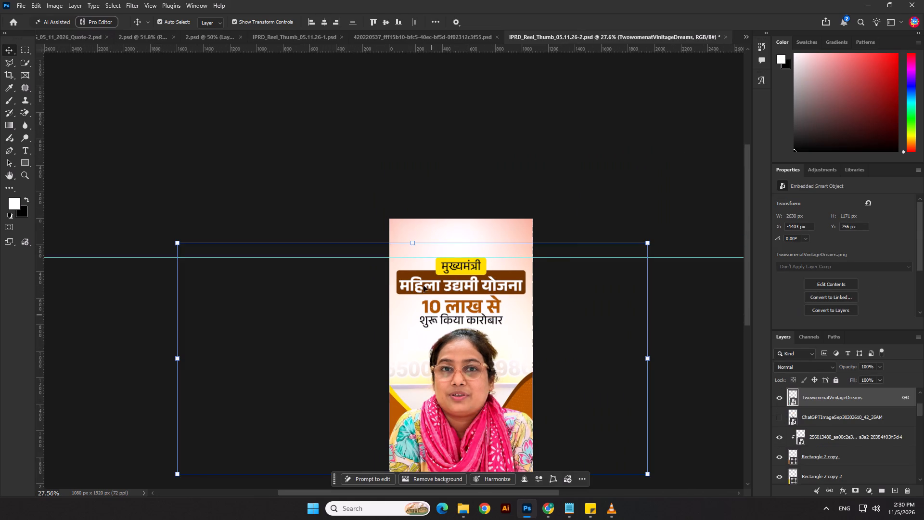
left_click_drag(411, 241, 411, 260)
key("Right")
key("Right")
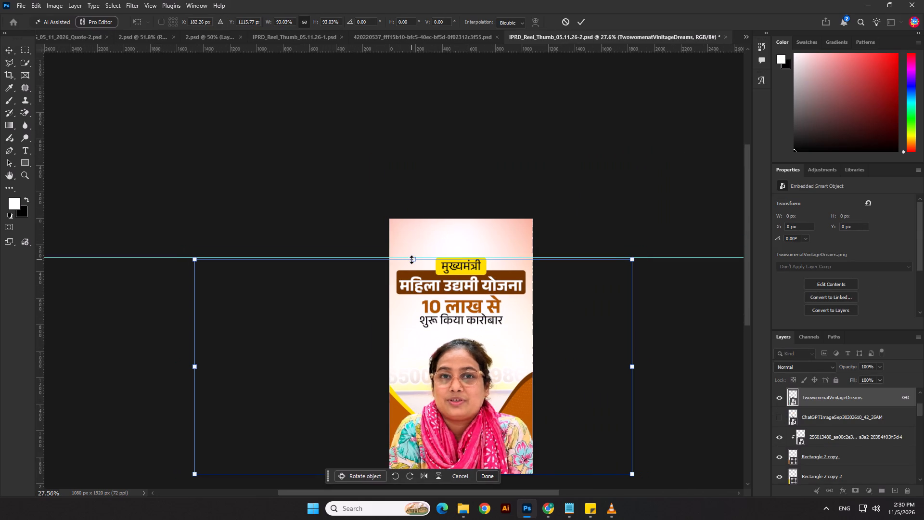
scroll(429, 238, "down", 4)
left_click(590, 179)
key("Return")
left_click(586, 210)
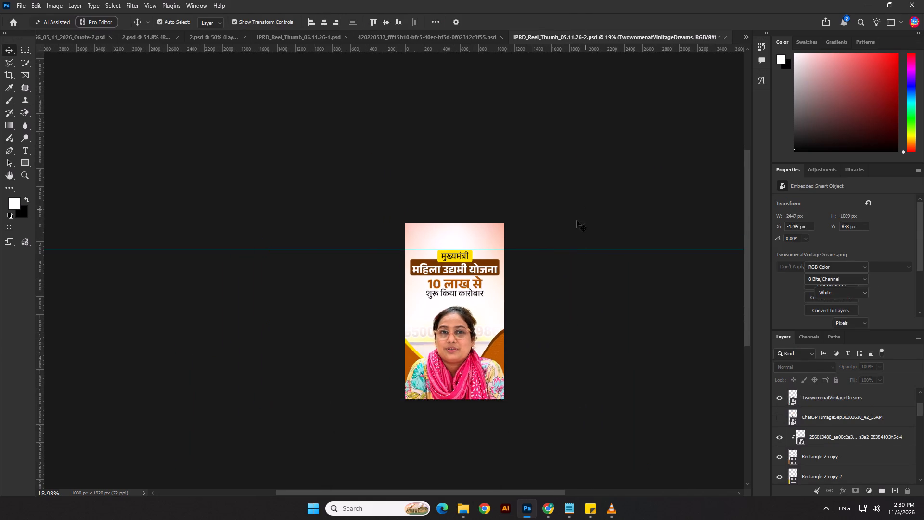
Nudge the शुरू किया कारोबार line down, away from 10 लाख से.
scroll(393, 310, "up", 6)
left_click(500, 298)
key("shift+Down")
key("shift+Down")
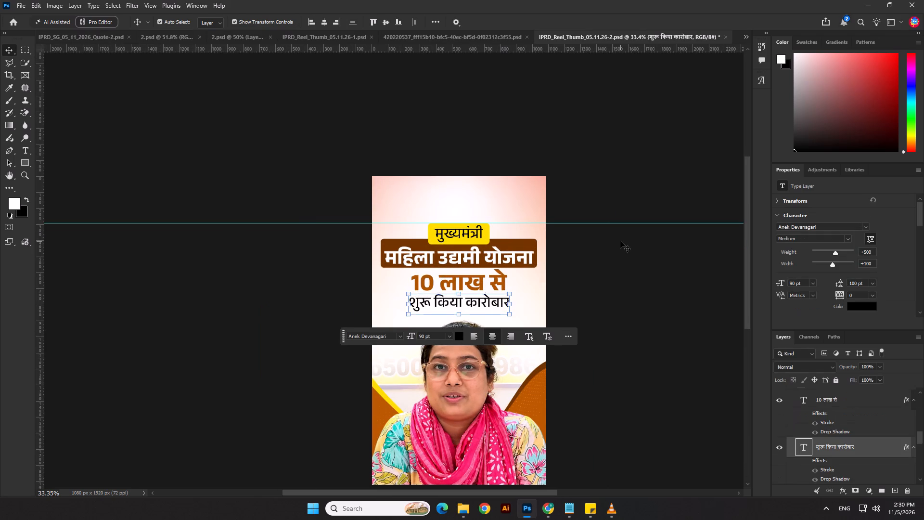
key("shift+Down")
left_click(629, 265)
Cut the word से from the 10 लाख से text, leaving only 10 लाख.
scroll(521, 276, "up", 3)
left_click(487, 295)
double_click(488, 290)
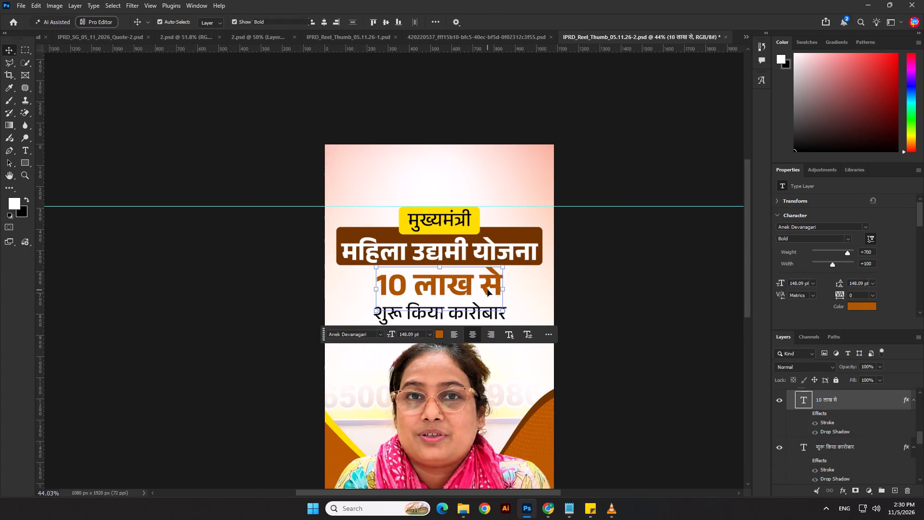
left_click_drag(483, 286, 522, 285)
key("ctrl+x")
key("BackSpace")
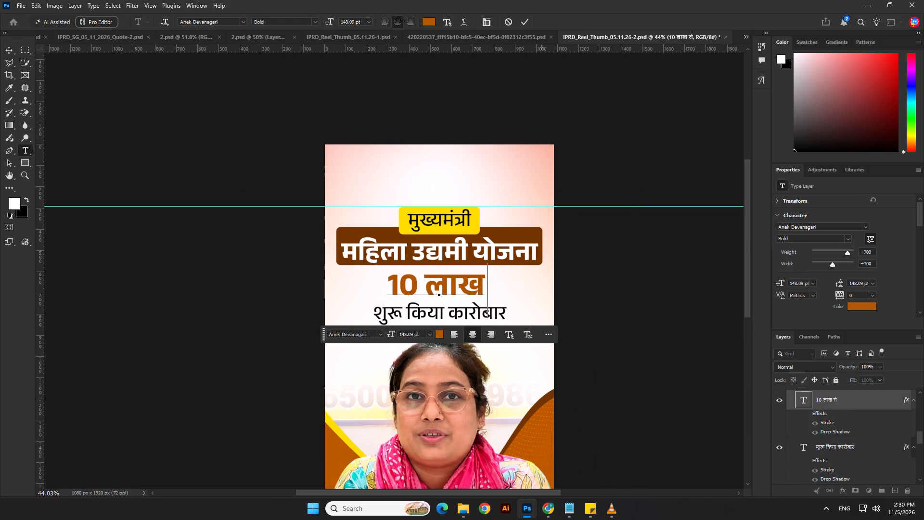
left_click(524, 20)
left_click(642, 315)
Nudge the शुरू किया कारोबार line further down to make room below 10 लाख.
left_click(474, 311)
key("shift+Down")
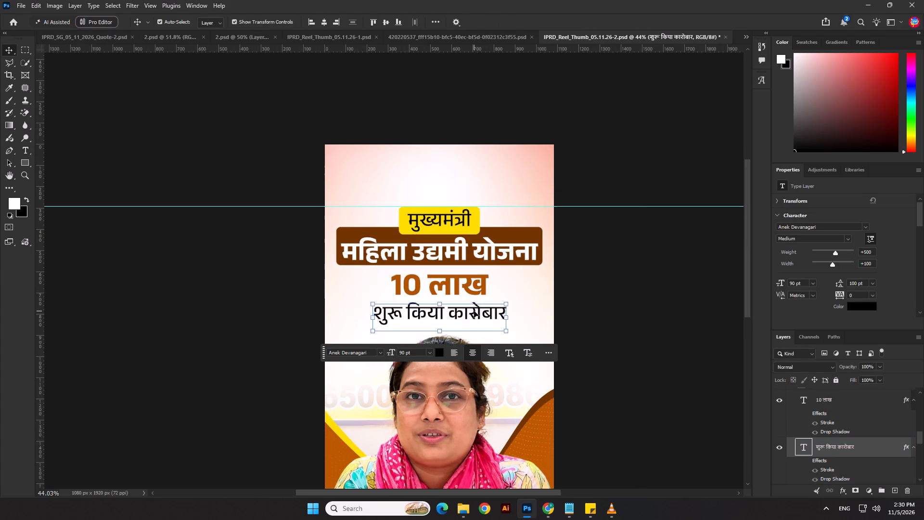
key("shift+Down")
key("shift+Down")
left_click(620, 299)
Lower the 10 लाख text, enlarge it to about 120% and centre it horizontally.
scroll(536, 291, "up", 4)
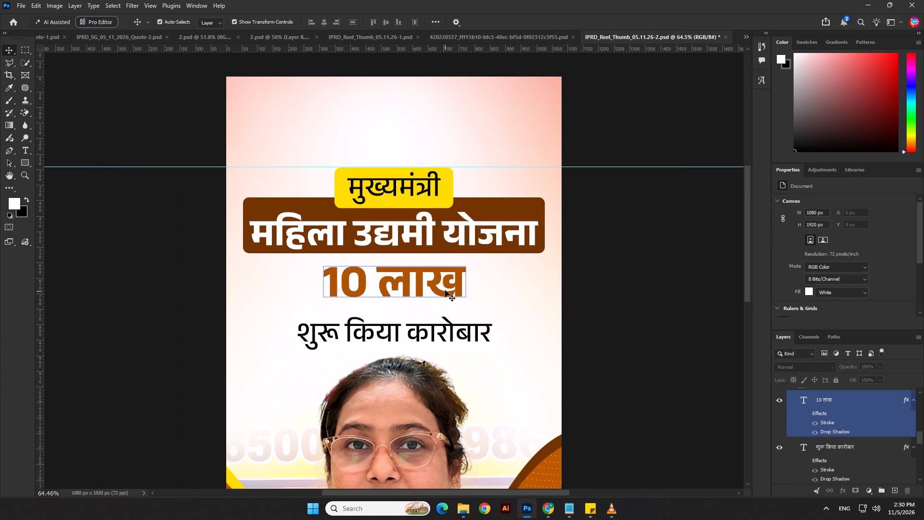
left_click_drag(445, 290, 447, 301)
left_click_drag(394, 273, 395, 260)
left_click_drag(399, 284, 399, 294, "shift")
key("Return")
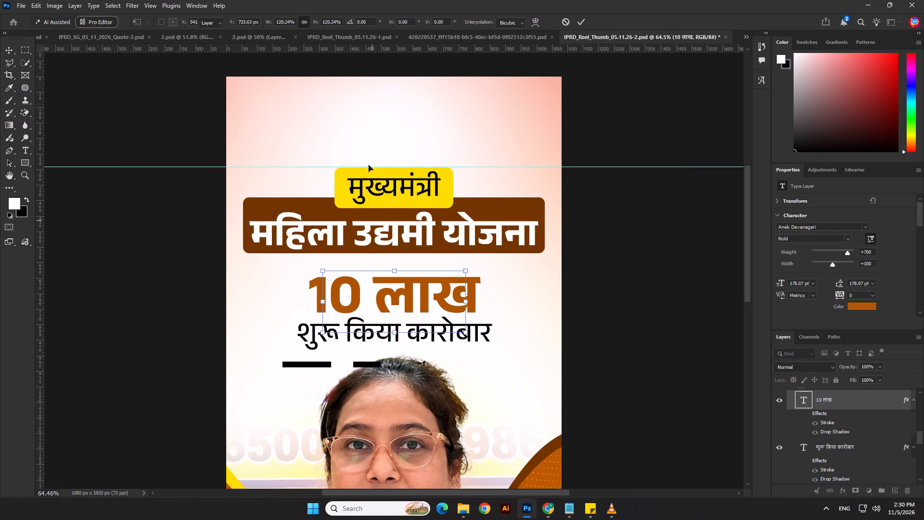
left_click(324, 22)
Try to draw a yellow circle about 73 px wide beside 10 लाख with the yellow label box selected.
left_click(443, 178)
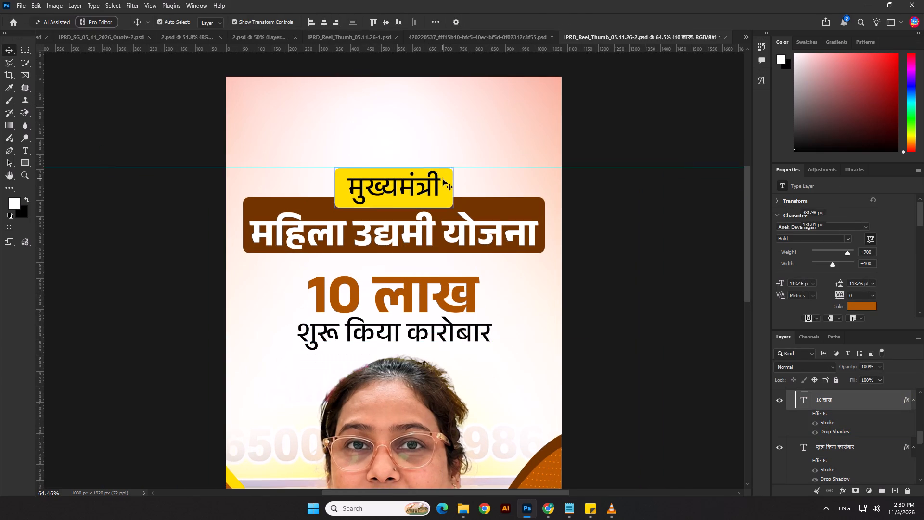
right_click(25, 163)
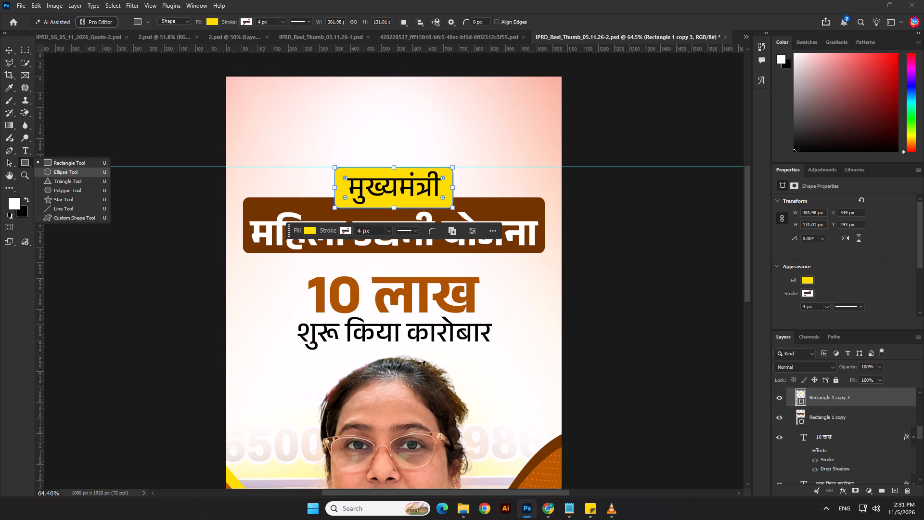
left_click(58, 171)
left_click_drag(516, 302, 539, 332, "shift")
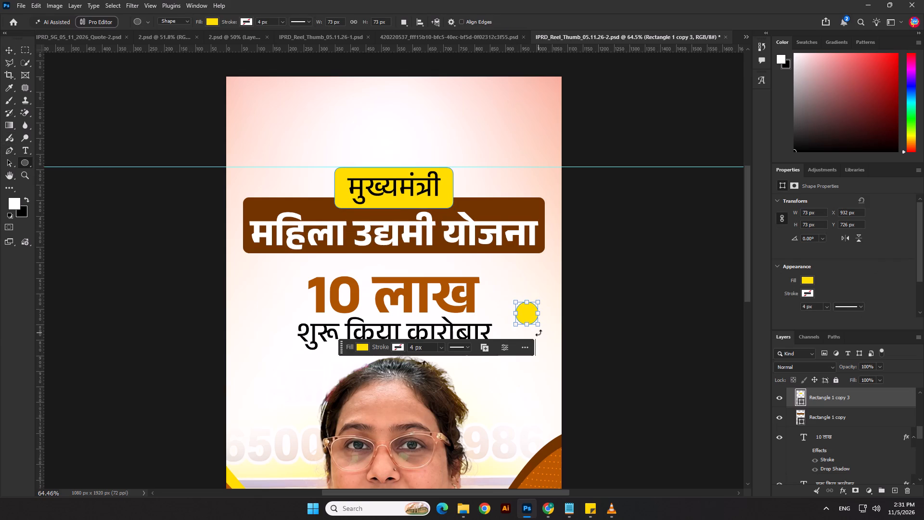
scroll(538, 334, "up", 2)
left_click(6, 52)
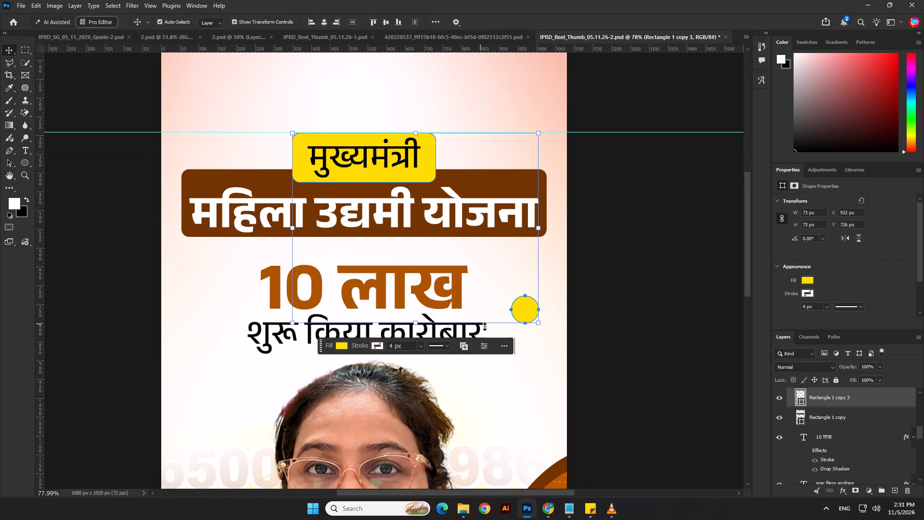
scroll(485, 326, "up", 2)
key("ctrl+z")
Draw a yellow circle about 77 px wide just after 10 लाख as a separate shape on its own layer.
left_click(535, 365)
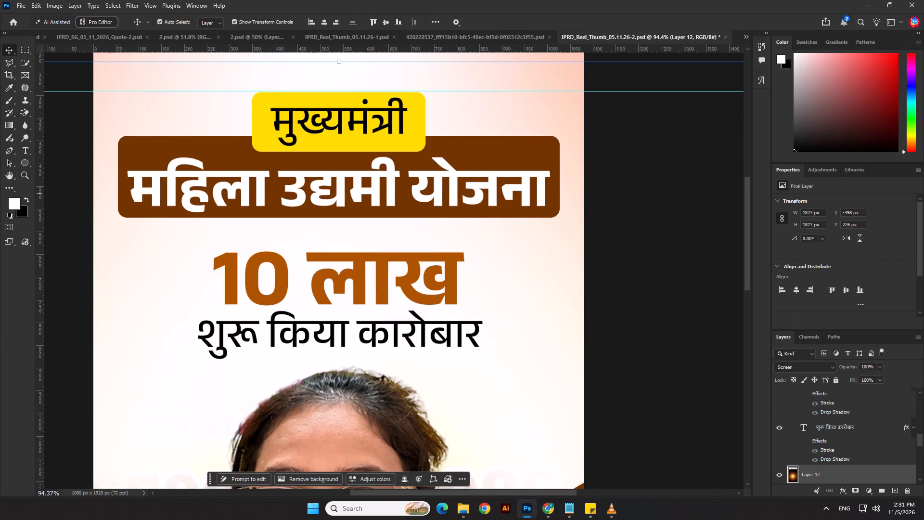
left_click(27, 161)
left_click_drag(482, 269, 498, 289, "shift")
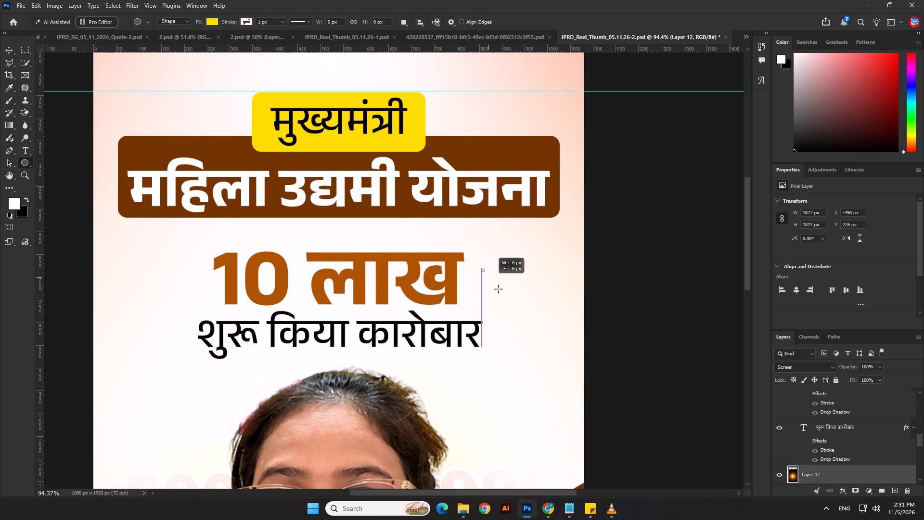
left_click_drag(498, 289, 517, 317, "shift")
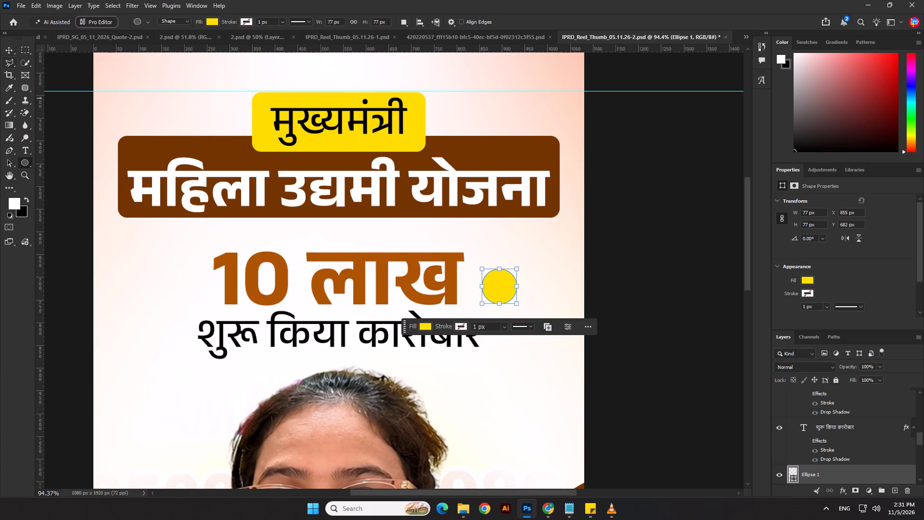
left_click(8, 45)
left_click(78, 142)
Paste the cut word से as a separate text layer in the empty area before 10 लाख.
left_click(24, 149)
left_click(119, 278)
key("ctrl+v")
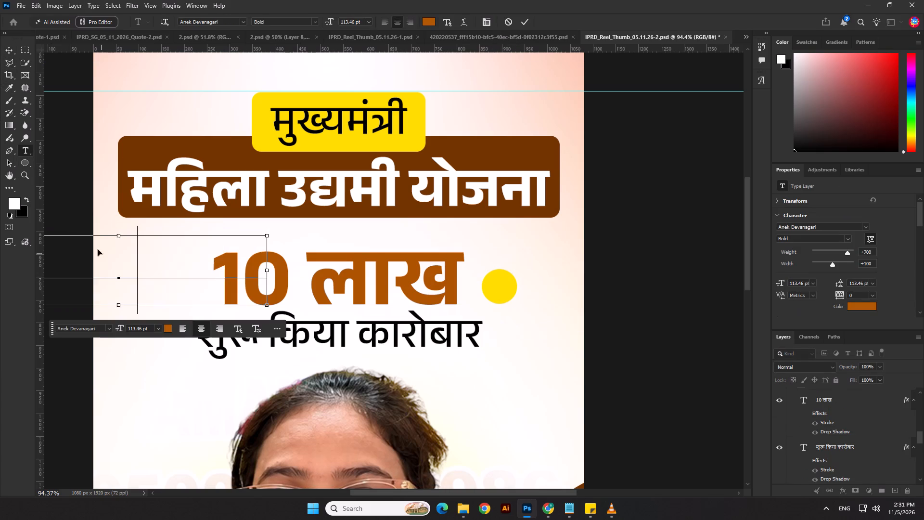
left_click(4, 55)
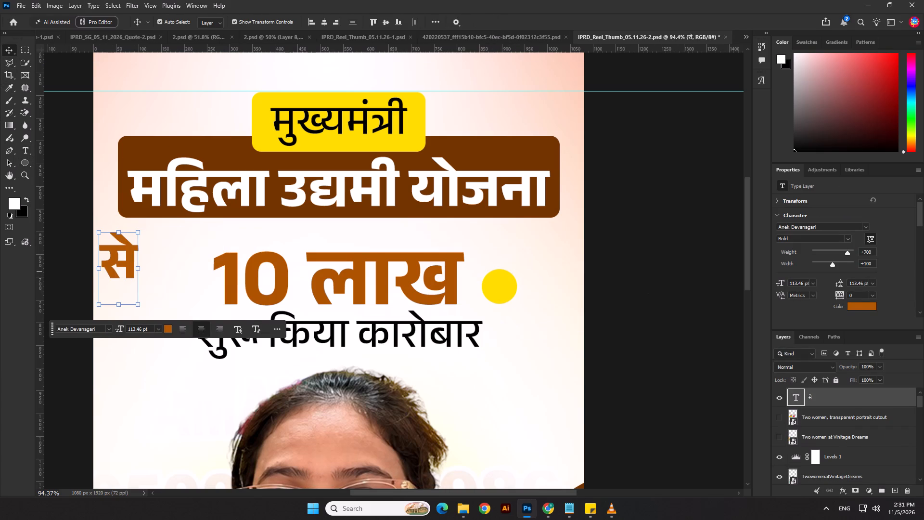
Format the separate से text at 90 pt in black.
left_click(804, 281)
key("ctrl+a")
type("90")
key("Return")
left_click(867, 300)
left_click(866, 308)
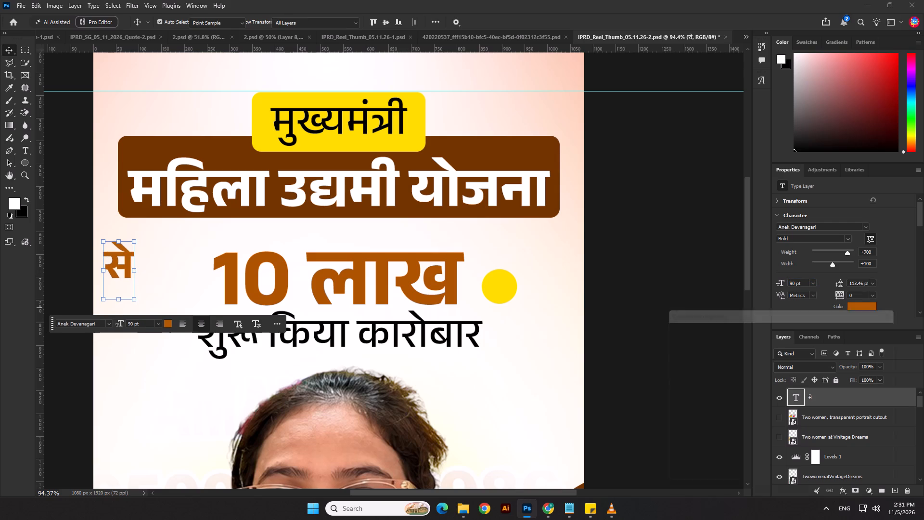
left_click_drag(762, 418, 736, 468)
left_click(893, 324)
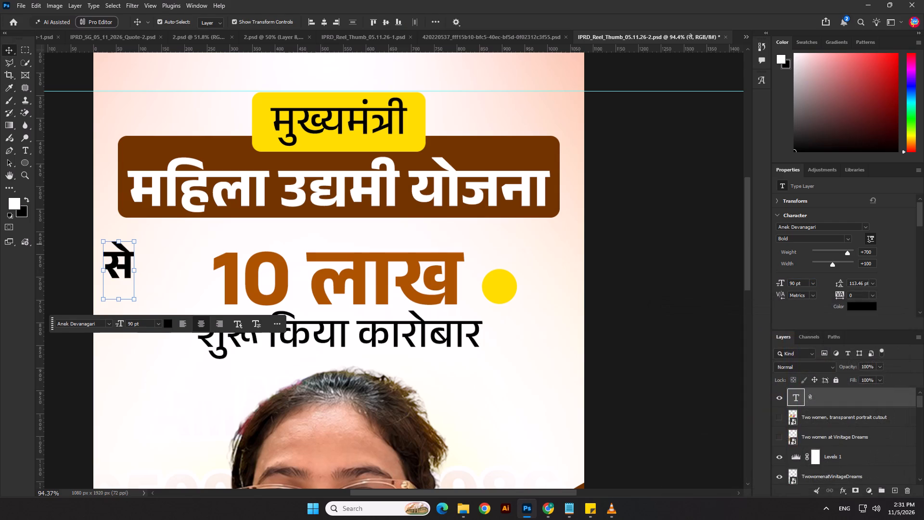
Set the weight of the separate से text to Medium.
left_click(847, 240)
left_click(813, 298)
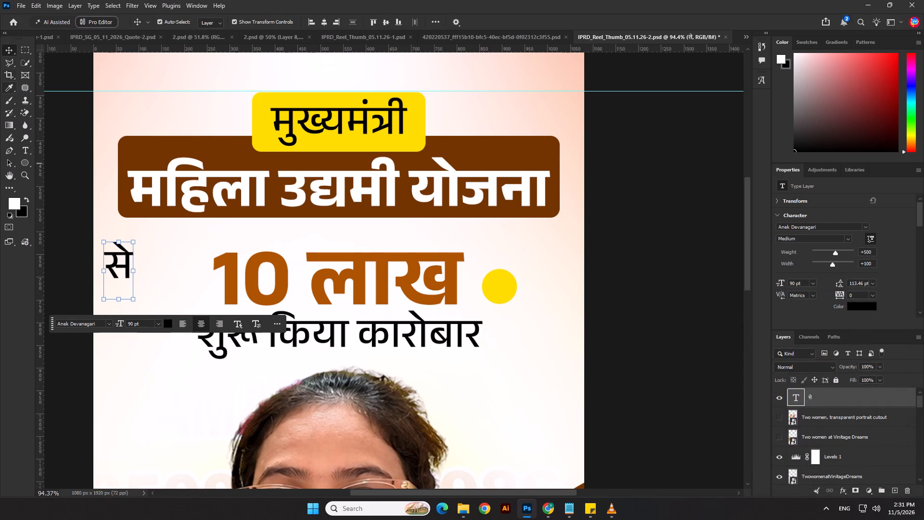
Move the से text onto the yellow circle and scale it down to about 70 pt so it fits inside.
left_click(6, 52)
left_click_drag(121, 267, 504, 293)
scroll(498, 290, "up", 8)
left_click_drag(507, 245, 508, 272)
left_click_drag(508, 299, 501, 283)
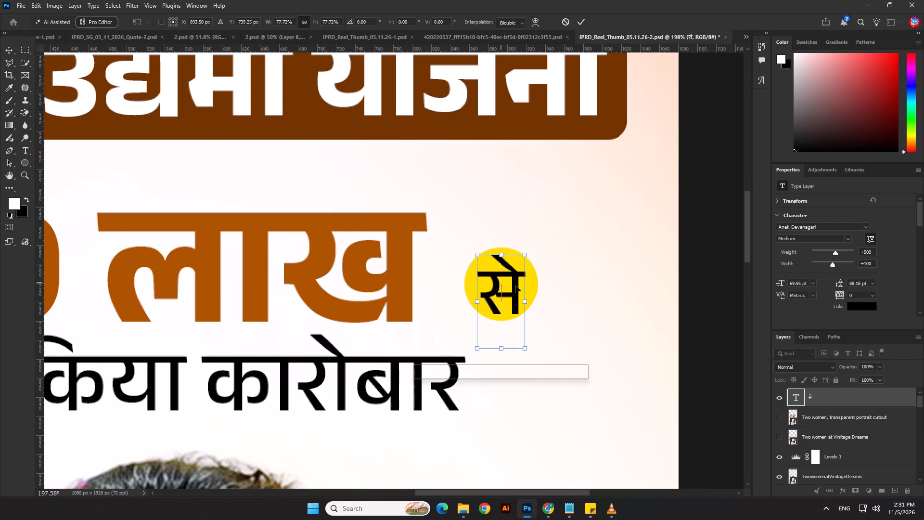
key("Return")
key("Up")
Centre the से text and yellow circle on each other horizontally and vertically, aligning to the selection.
scroll(538, 285, "up", 6)
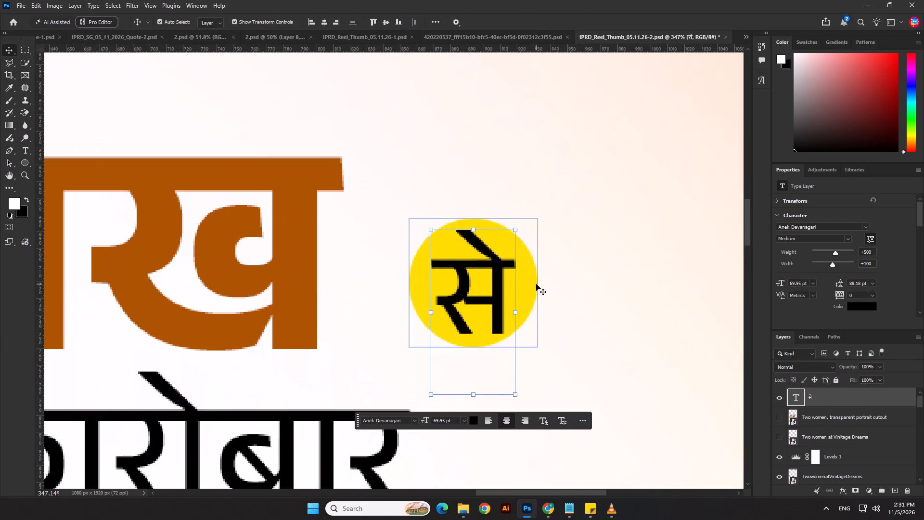
left_click(536, 284, "shift")
left_click(435, 22)
left_click(455, 108)
left_click(457, 118)
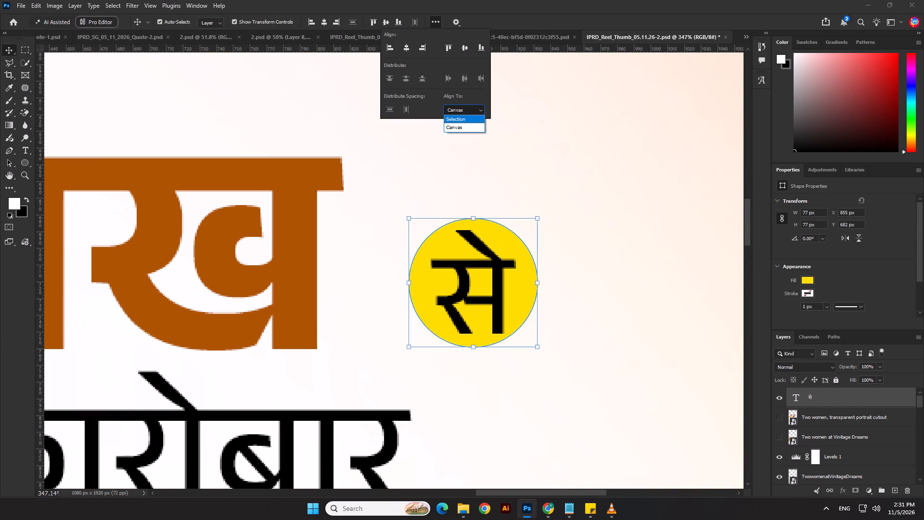
left_click(328, 22)
left_click(382, 22)
scroll(463, 209, "down", 2)
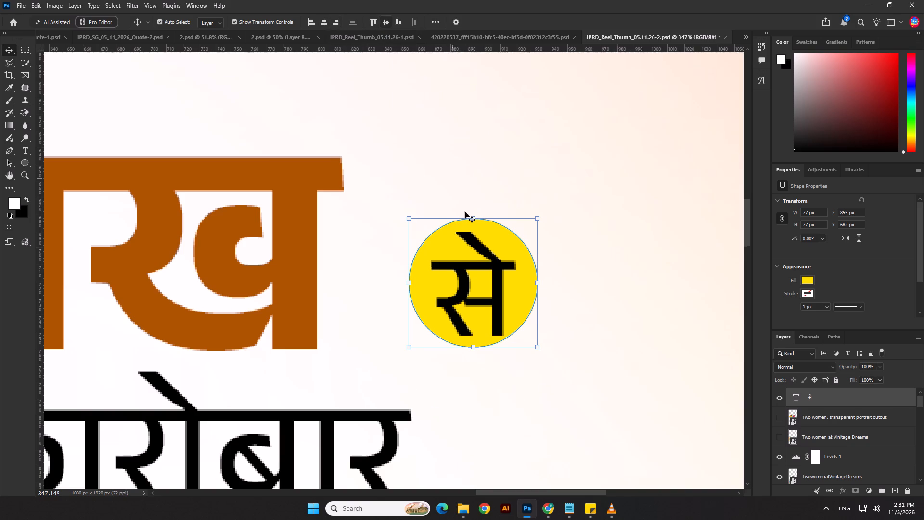
Move the yellow circle with से about 22 px closer to 10 लाख and slightly down.
scroll(465, 212, "down", 7)
left_click_drag(516, 288, 500, 292)
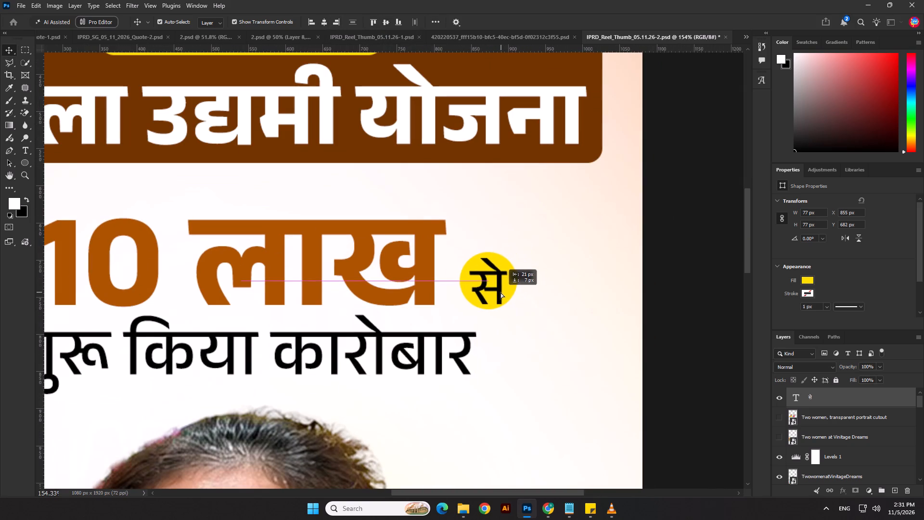
left_click_drag(500, 292, 500, 291)
scroll(516, 290, "down", 7)
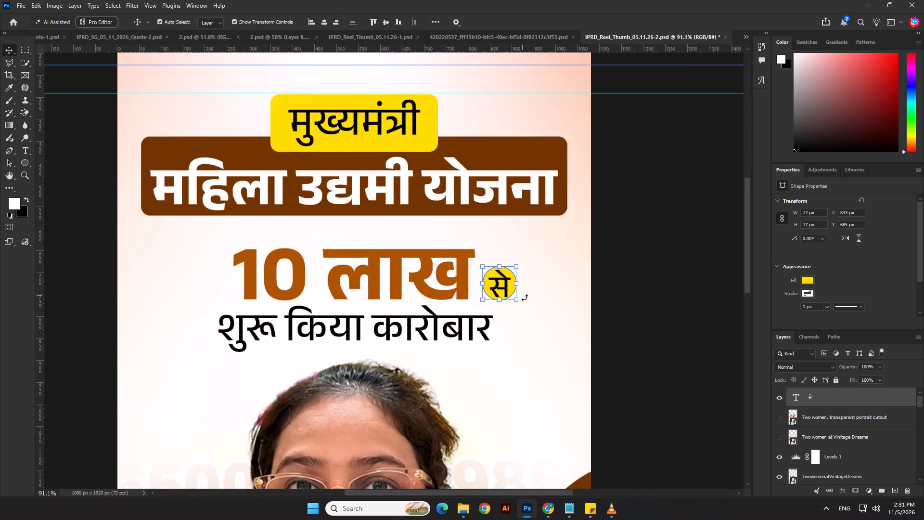
scroll(525, 298, "down", 4)
left_click(617, 305)
Enlarge the yellow circle behind से to about 83 px wide.
scroll(486, 290, "up", 6)
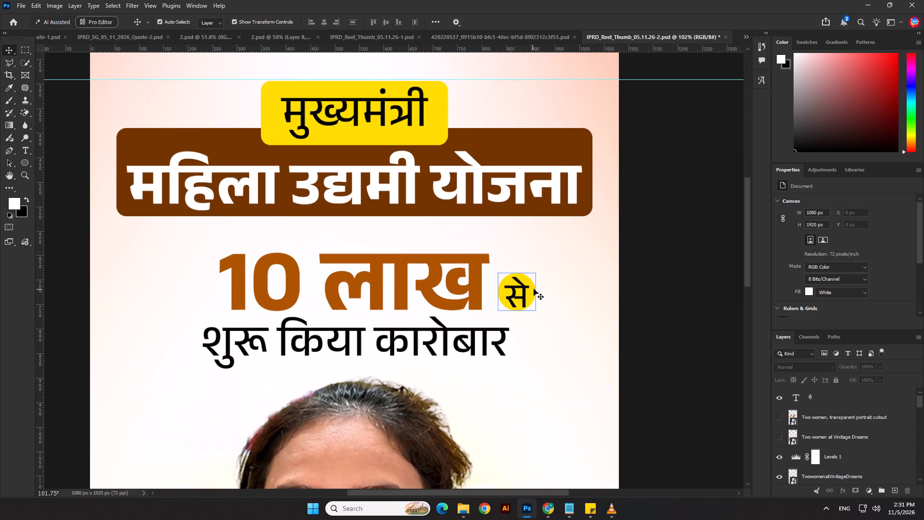
left_click(534, 289)
left_click(526, 289, "shift")
left_click(556, 283)
left_click(535, 292)
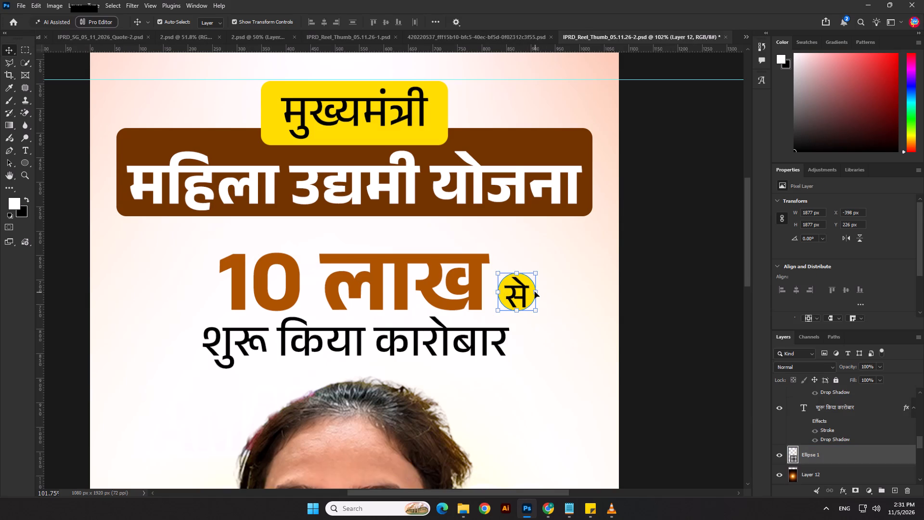
scroll(533, 285, "up", 3)
left_click(513, 268)
key("Return")
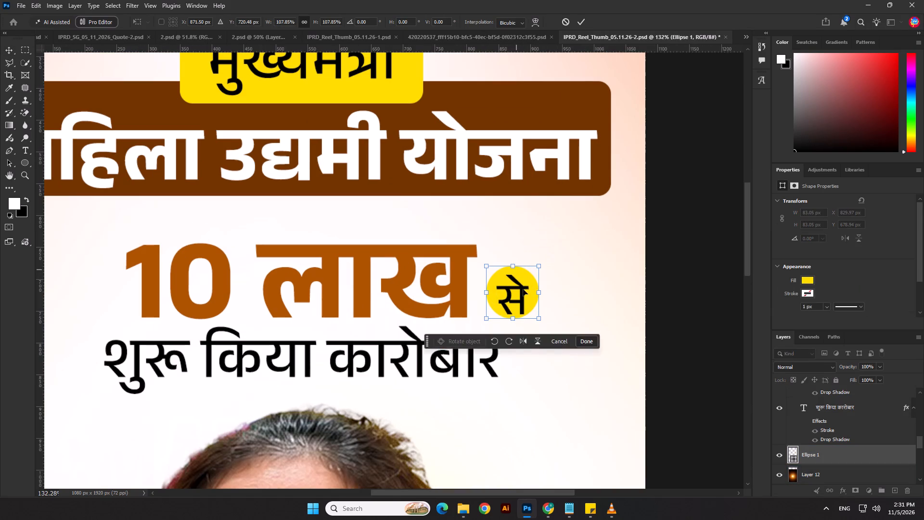
Re-centre से within the enlarged yellow circle horizontally and vertically.
left_click(521, 292, "shift")
left_click(434, 20)
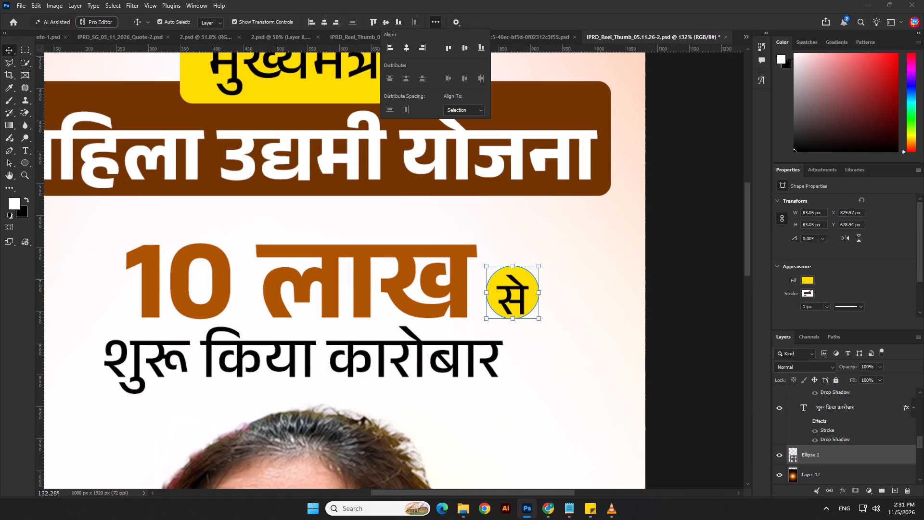
left_click(389, 24)
left_click(332, 23)
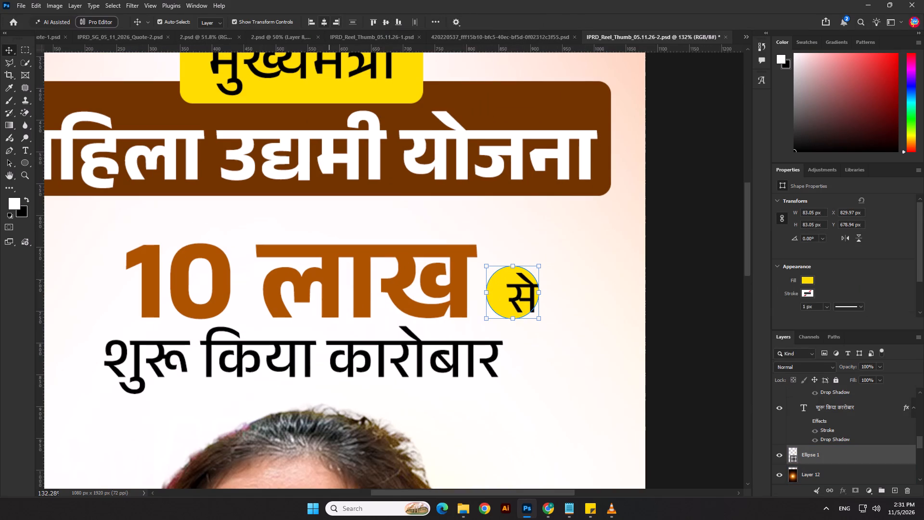
left_click(322, 24)
left_click(383, 24)
Group the 10 लाख text, the yellow circle and the से text together.
scroll(530, 244, "down", 4)
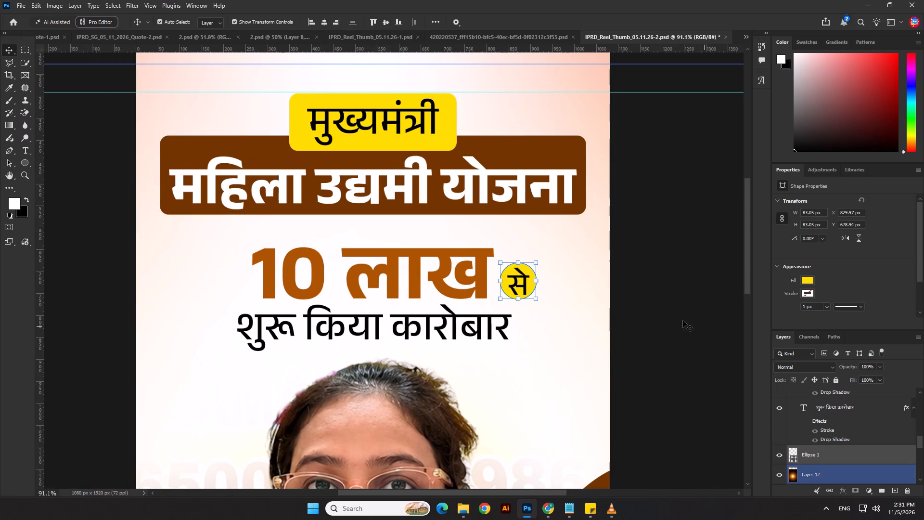
left_click_drag(649, 285, 412, 271)
left_click(643, 246)
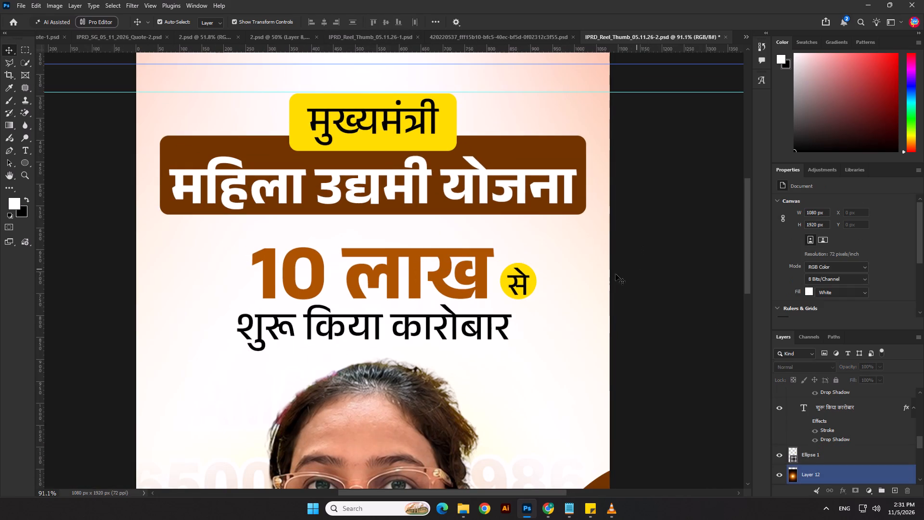
left_click(533, 275)
left_click(521, 280, "shift")
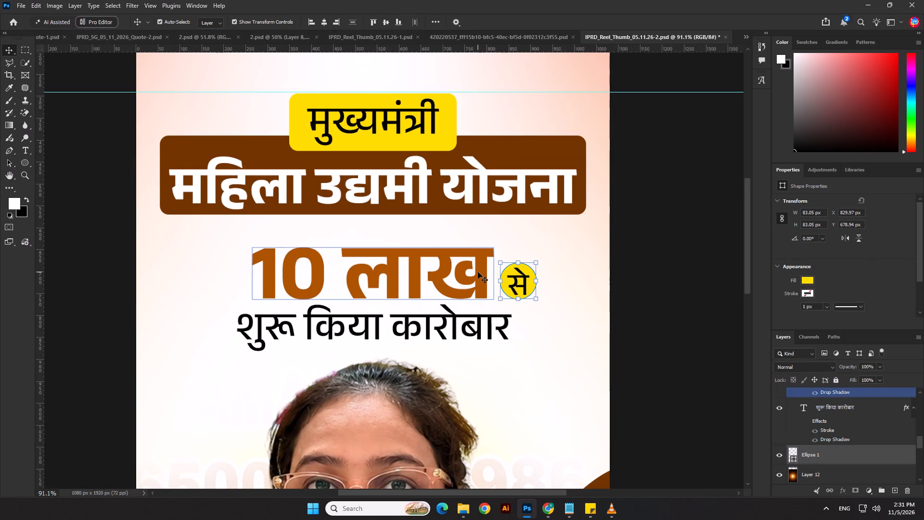
left_click(520, 278, "shift")
left_click(693, 290)
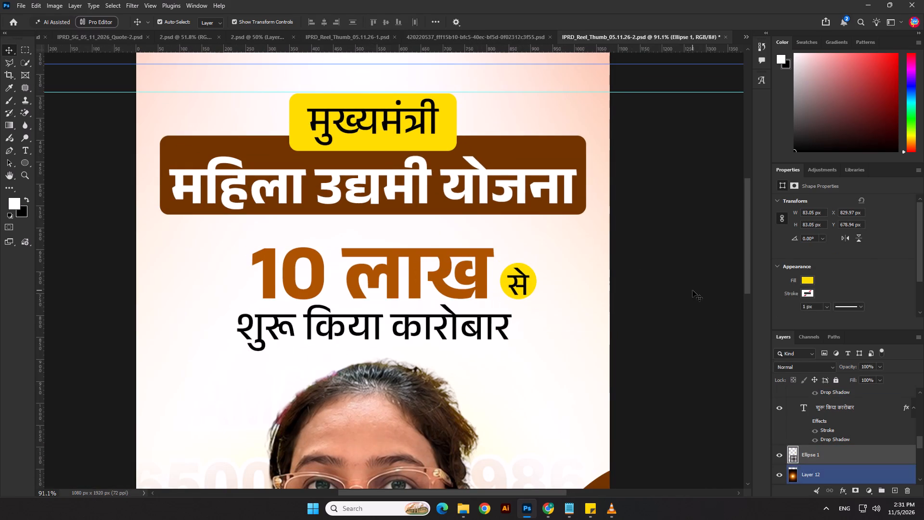
scroll(542, 288, "up", 4)
left_click(529, 281)
left_click(518, 271, "shift")
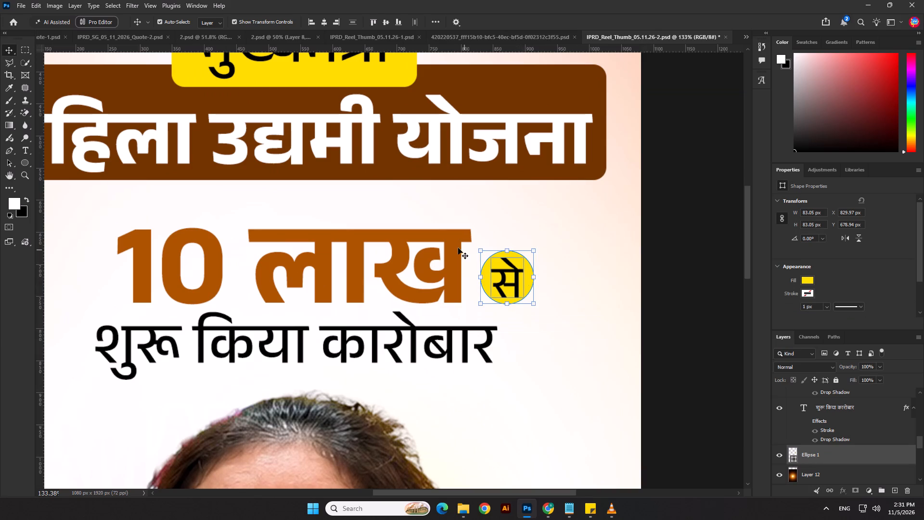
left_click(457, 247, "shift")
key("ctrl+g")
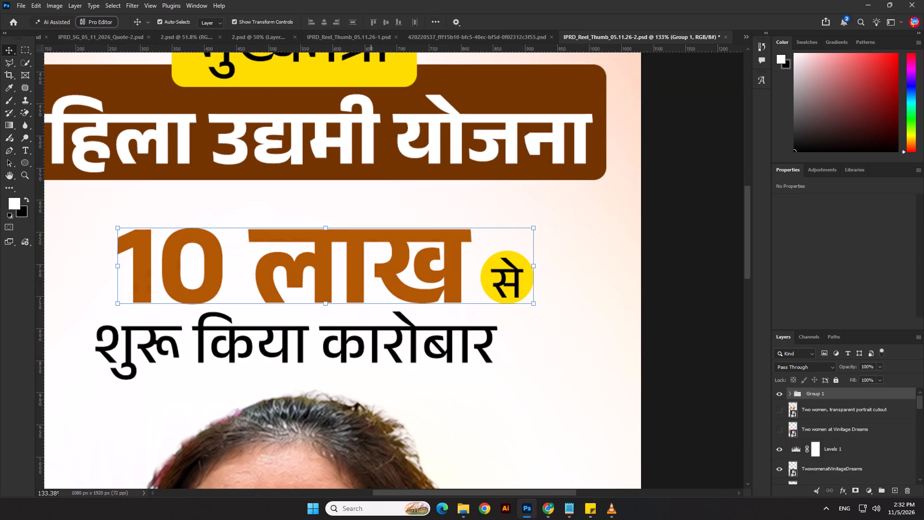
Centre the 10 लाख से group horizontally, aligning to the canvas.
left_click(432, 20)
left_click(463, 113)
left_click(464, 129)
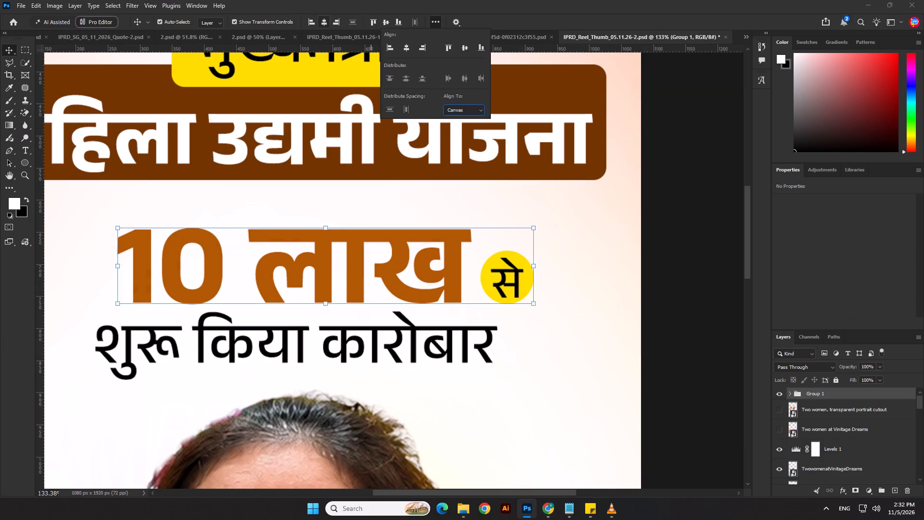
left_click(321, 22)
Enlarge the 10 लाख से group to about 111% and move it up close beneath the brown box.
scroll(383, 206, "down", 9)
left_click_drag(341, 225, 342, 225)
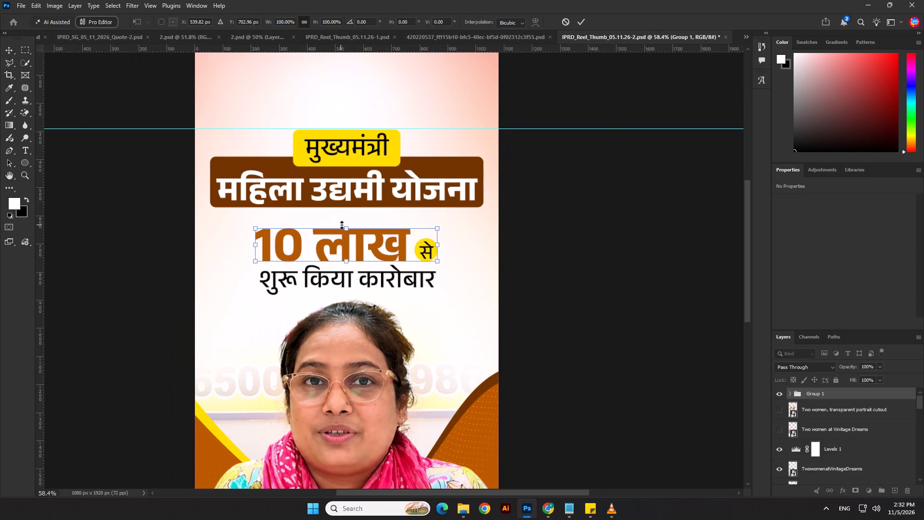
left_click_drag(342, 225, 348, 221)
key("shift+Up")
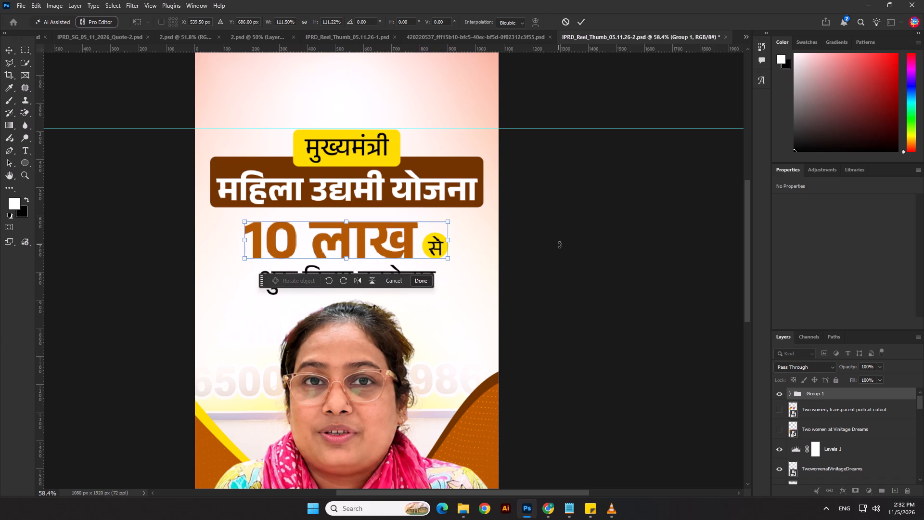
key("shift+Up")
key("shift+Up")
key("Down")
key("Down")
key("Down")
key("Down")
left_click(559, 245)
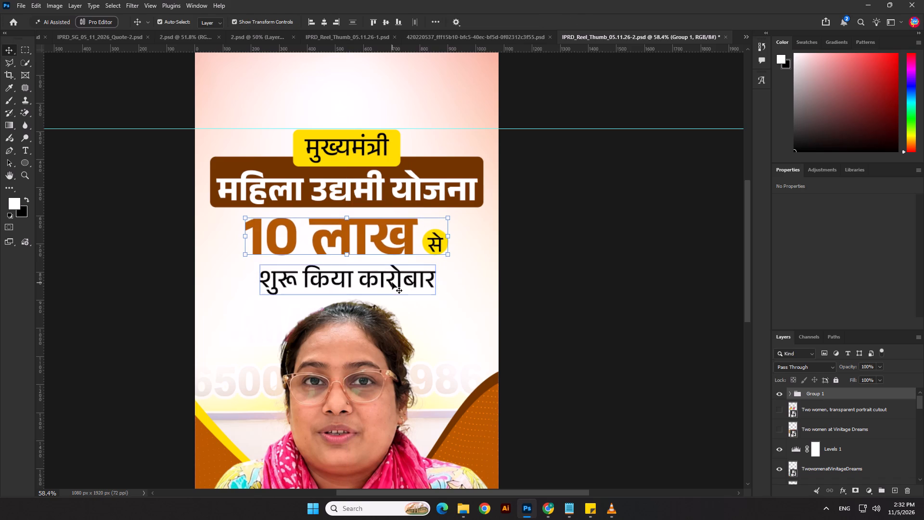
Move the शुरू किया कारोबार line up closer beneath 10 लाख and centre it horizontally on the canvas.
left_click(392, 283)
key("shift+Up")
key("shift+Up")
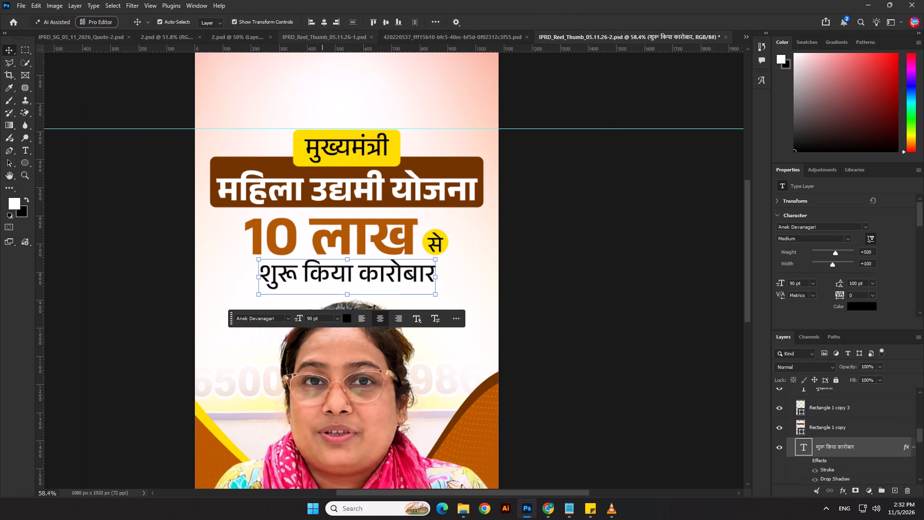
left_click(321, 25)
key("Down")
key("Down")
key("Down")
key("Down")
key("Down")
left_click(560, 256)
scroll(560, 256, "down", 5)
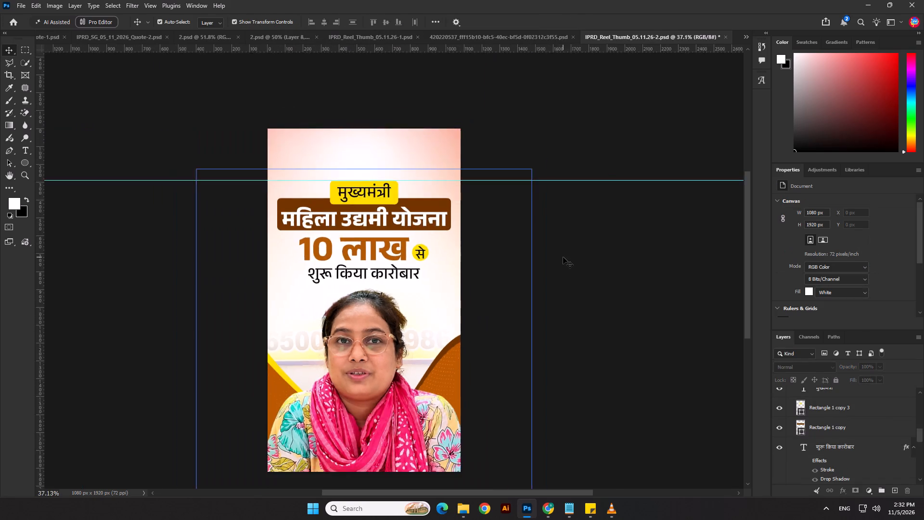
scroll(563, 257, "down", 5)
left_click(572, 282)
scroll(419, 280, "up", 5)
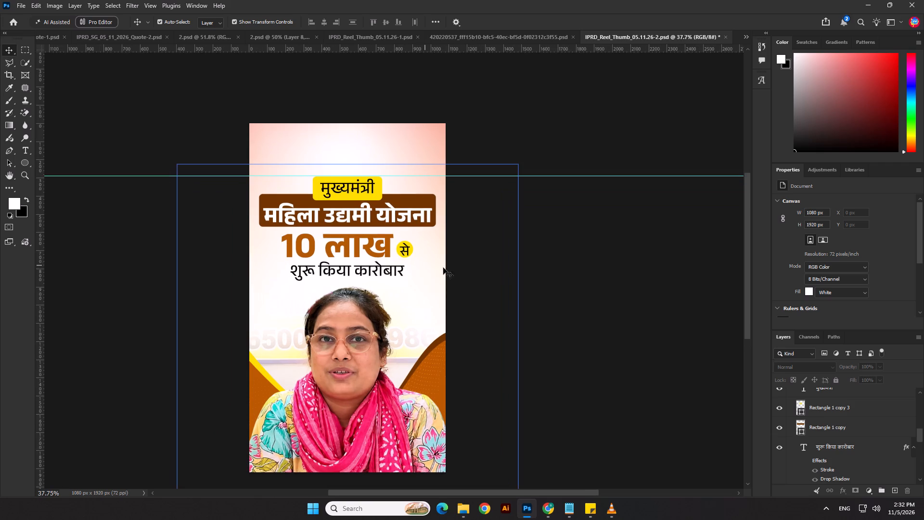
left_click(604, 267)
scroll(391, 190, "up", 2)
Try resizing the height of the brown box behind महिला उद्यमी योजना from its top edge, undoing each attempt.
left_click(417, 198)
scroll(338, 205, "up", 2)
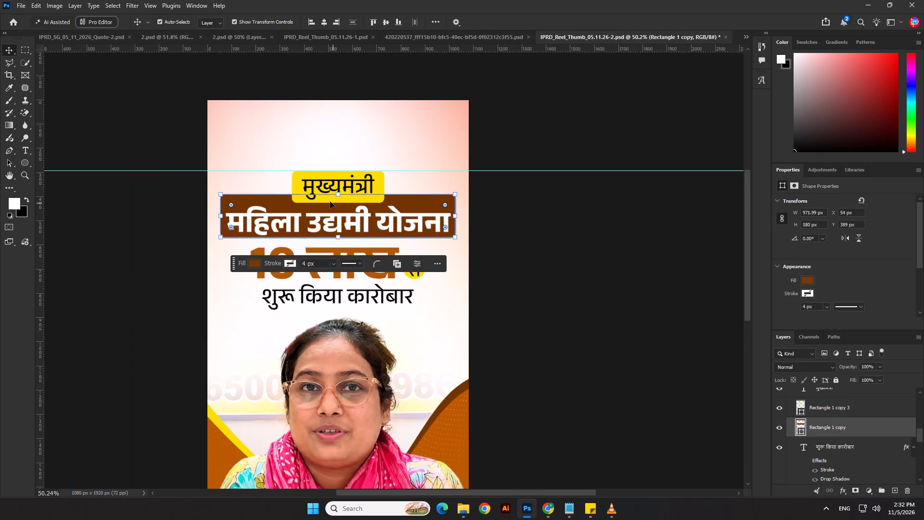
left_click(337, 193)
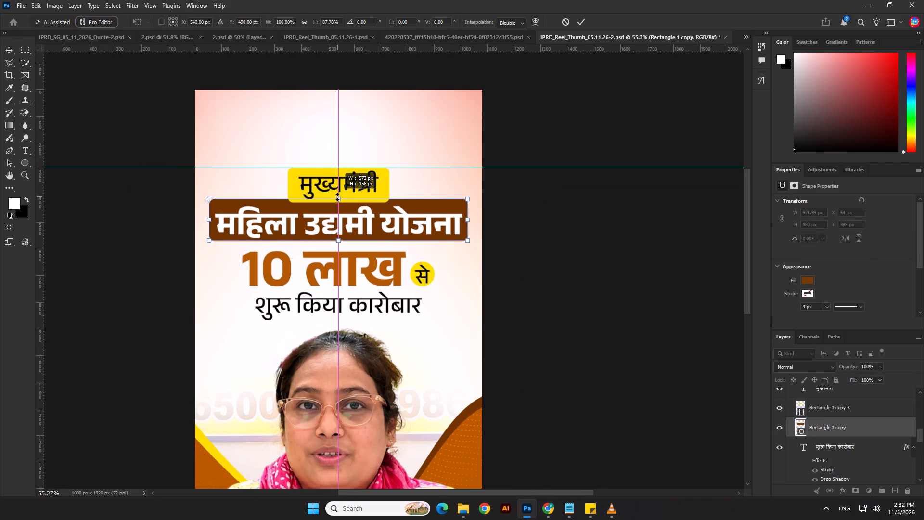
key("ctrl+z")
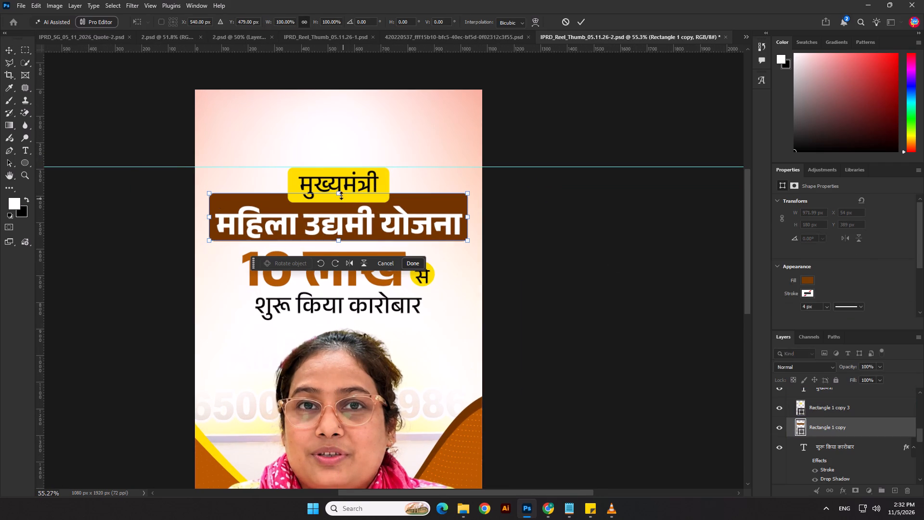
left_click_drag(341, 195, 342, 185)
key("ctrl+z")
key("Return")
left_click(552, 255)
Set the महिला उद्यमी योजना text to 115 pt and centre it horizontally on the canvas.
left_click(442, 226)
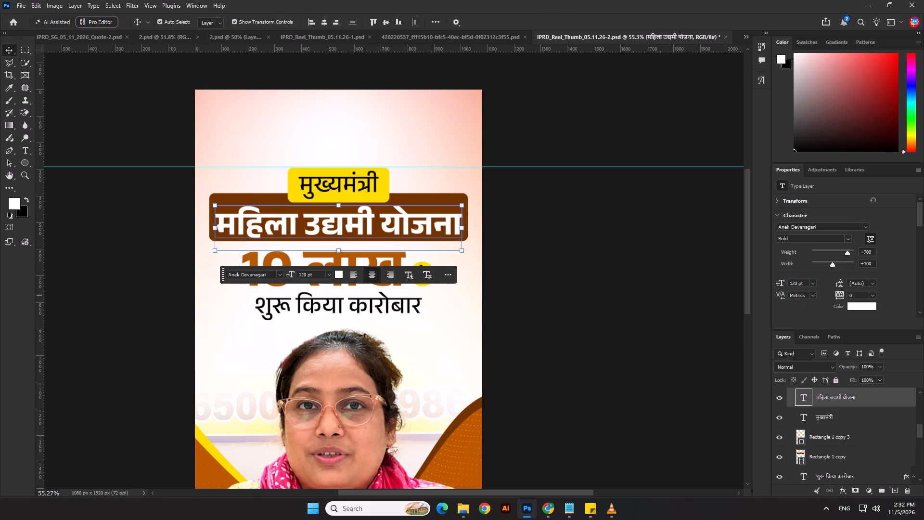
left_click_drag(797, 285, 780, 287)
type("115")
key("Return")
left_click(319, 22)
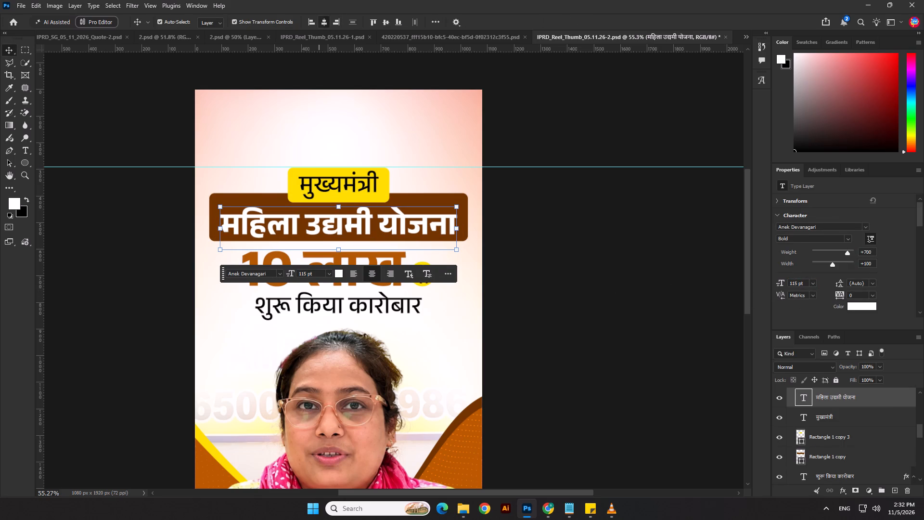
left_click(590, 328)
Narrow the brown box behind महिला उद्यमी योजना to about 931 px wide and centre it horizontally on the canvas.
scroll(493, 245, "up", 3)
left_click(475, 191)
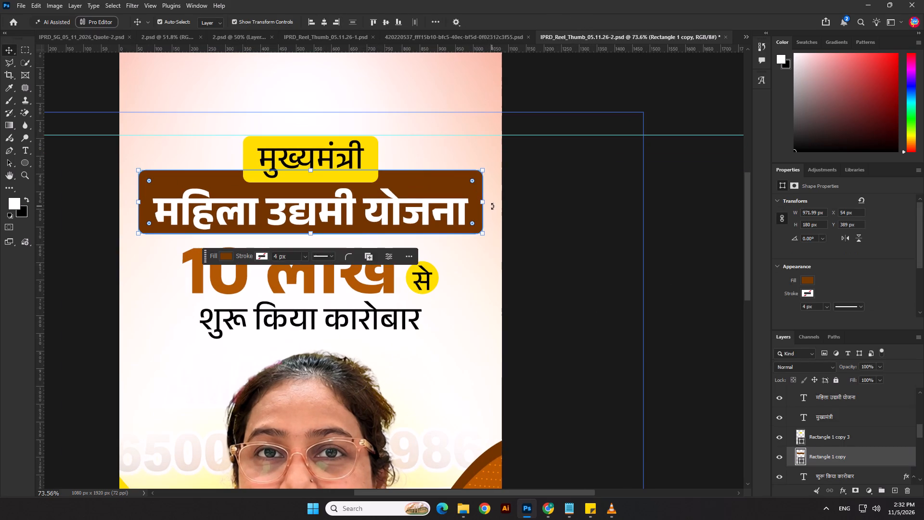
left_click_drag(485, 205, 475, 202, "shift")
key("Return")
left_click(322, 23)
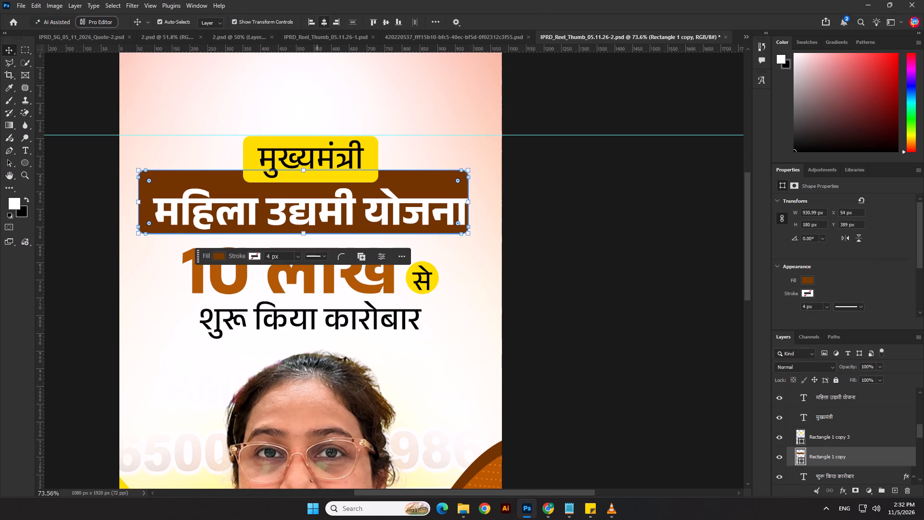
left_click(593, 262)
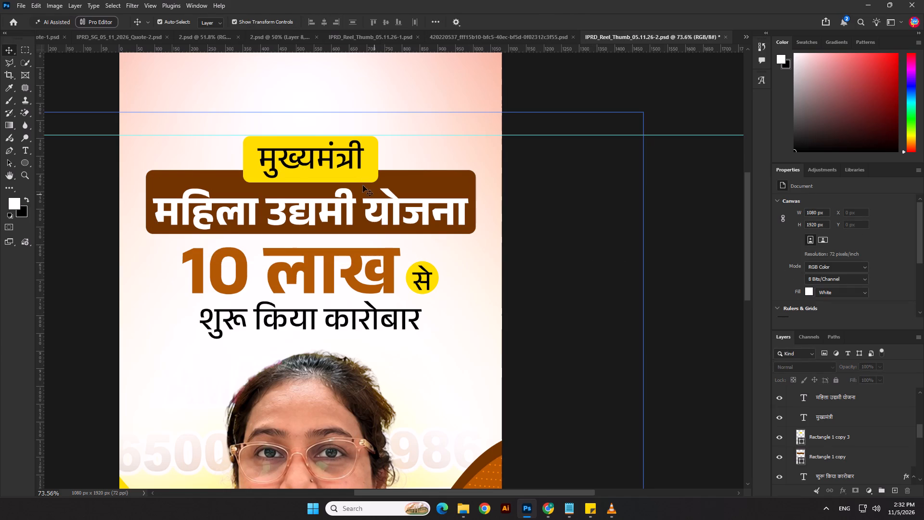
left_click(537, 267)
scroll(408, 72, "down", 10)
left_click(552, 243)
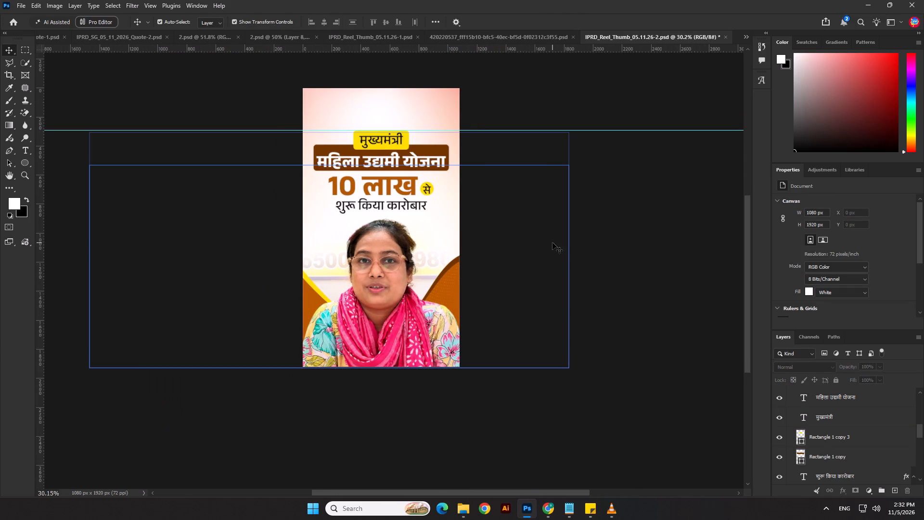
Save IPRD_Reel_Thumb_05.11.26-2.
left_click(674, 264)
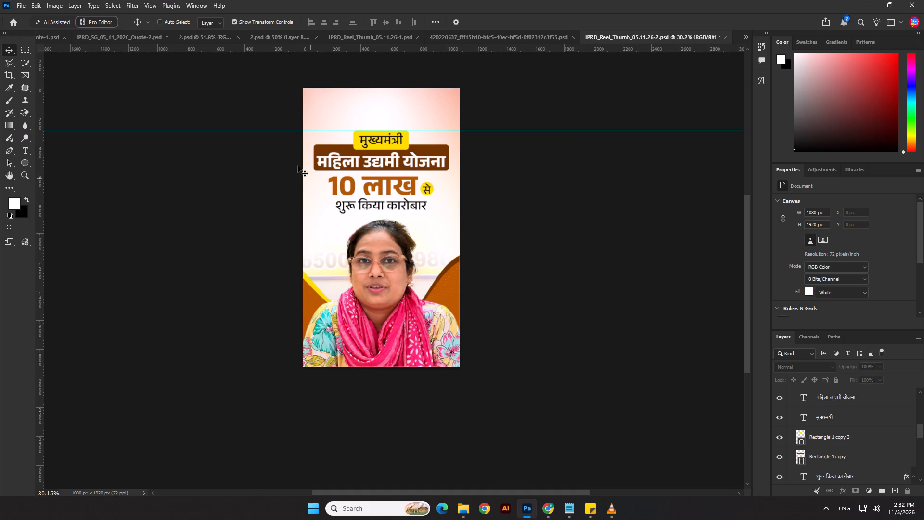
key("ctrl+s")
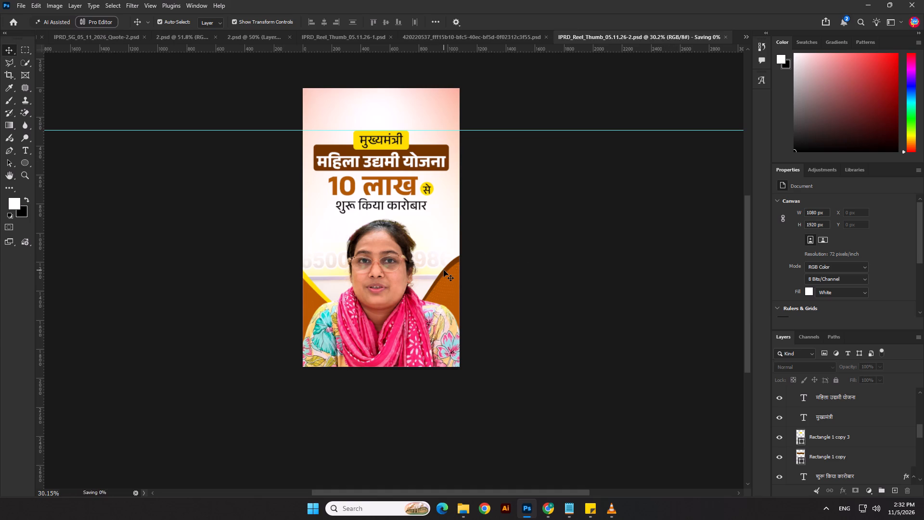
Close the Happy Onam template and both open 2.psd documents.
left_click(474, 39)
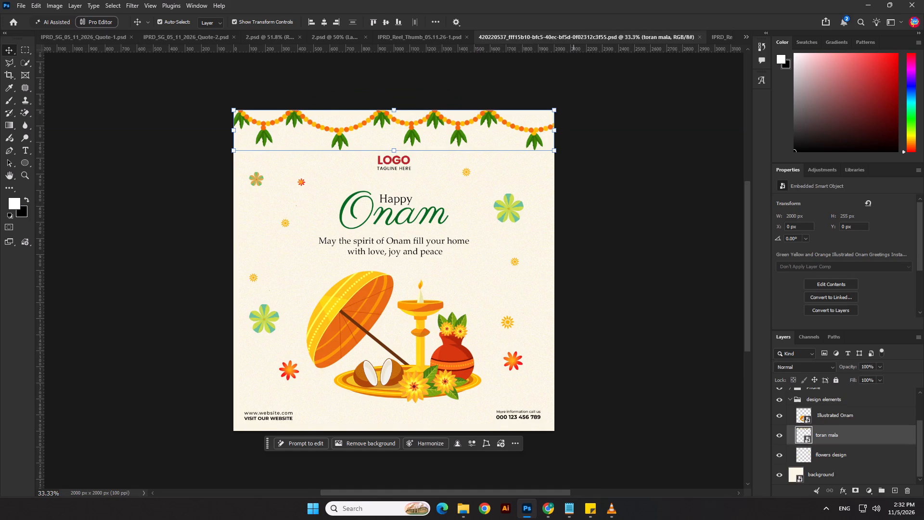
left_click(699, 36)
left_click(446, 37)
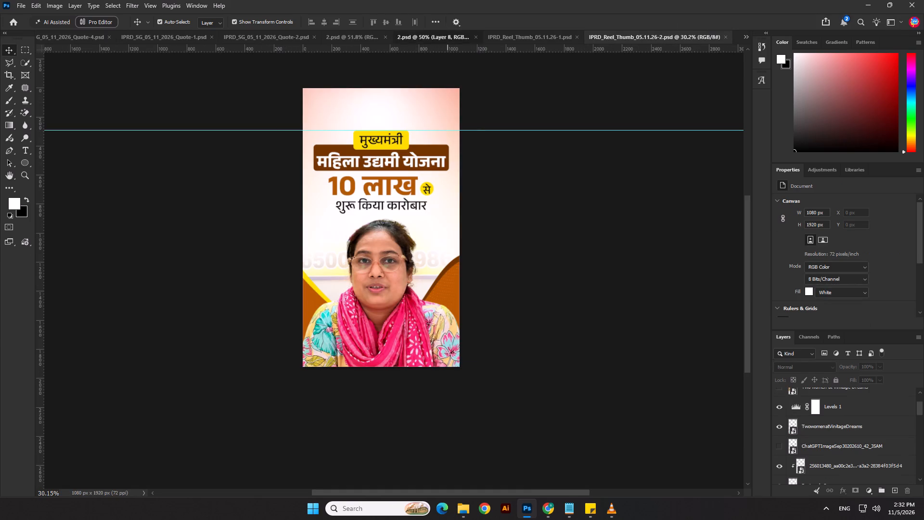
left_click(511, 36)
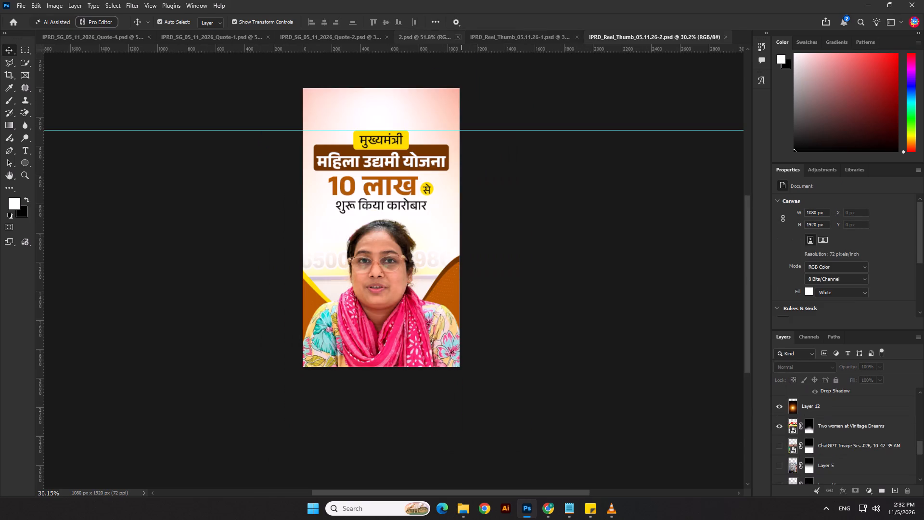
left_click(461, 39)
left_click(461, 39)
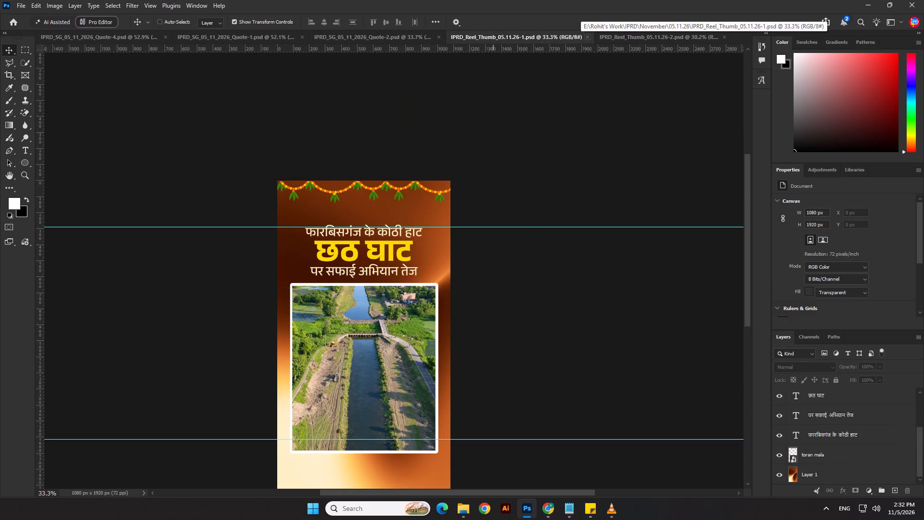
Save and close IPRD_Reel_Thumb_05.11.26-1 and the Quote-2, Quote-1 and Quote-4 documents, keeping IPRD_Reel_Thumb_05.11.26-2 open.
key("ctrl+s")
left_click(589, 38)
left_click(395, 37)
key("ctrl+s")
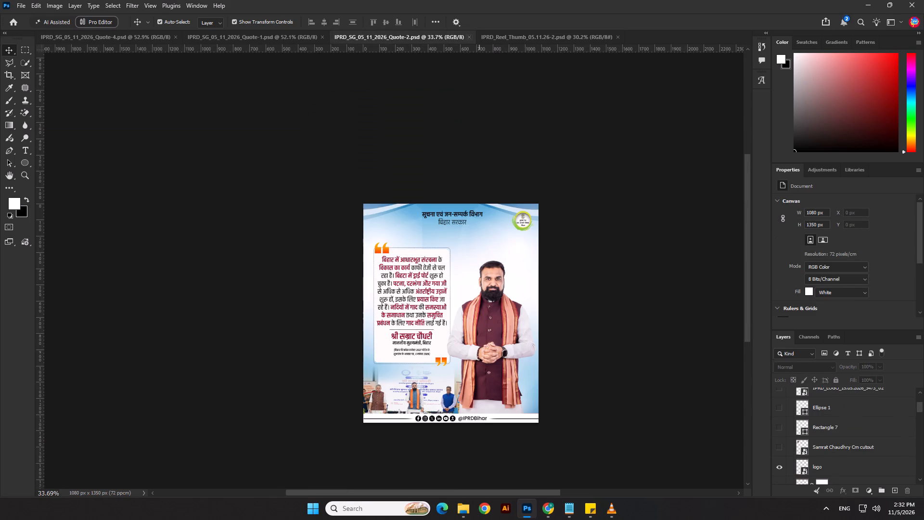
left_click(467, 39)
left_click(290, 39)
key("ctrl+s")
left_click(324, 36)
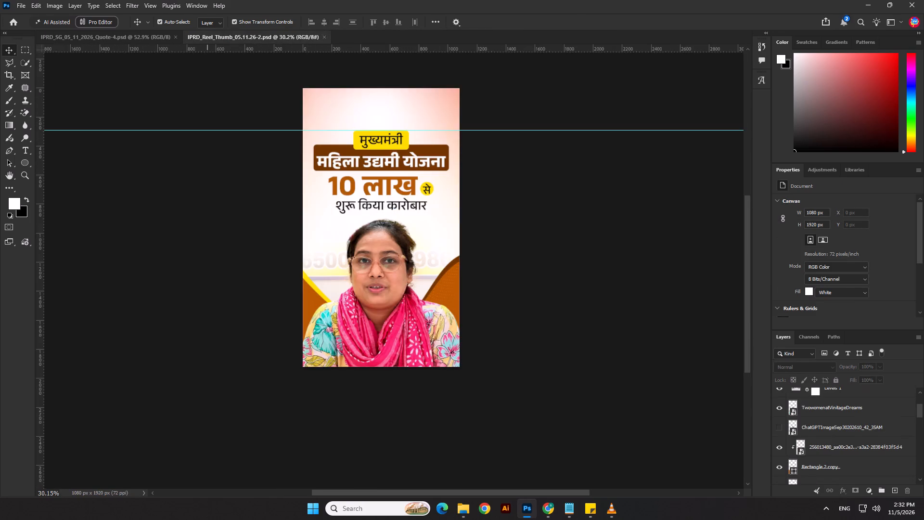
left_click(160, 38)
key("ctrl+s")
left_click(175, 36)
left_click(200, 266)
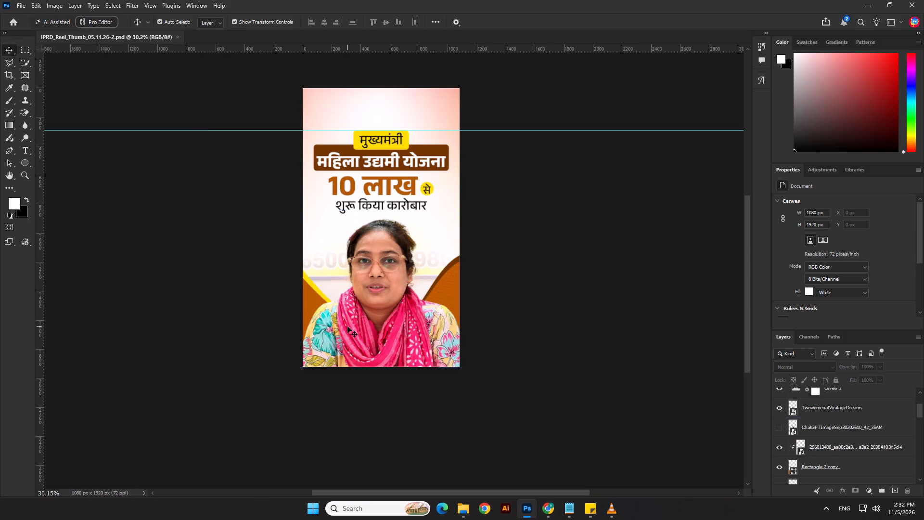
Open IPRD_Wide_Thumb_05.11.26-1.psd from the IPRD > November > 05.11.26 folder in File Explorer.
left_click(470, 502)
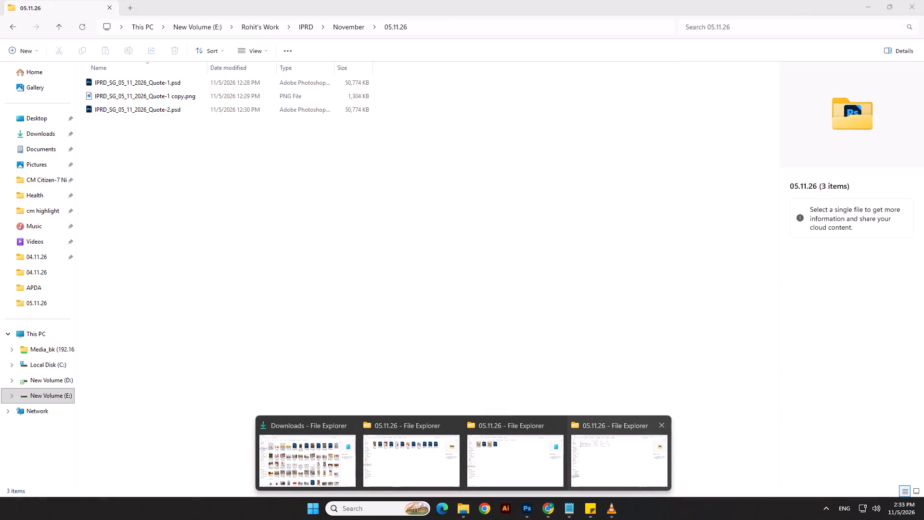
left_click(454, 426)
left_click(500, 426)
left_click(491, 447)
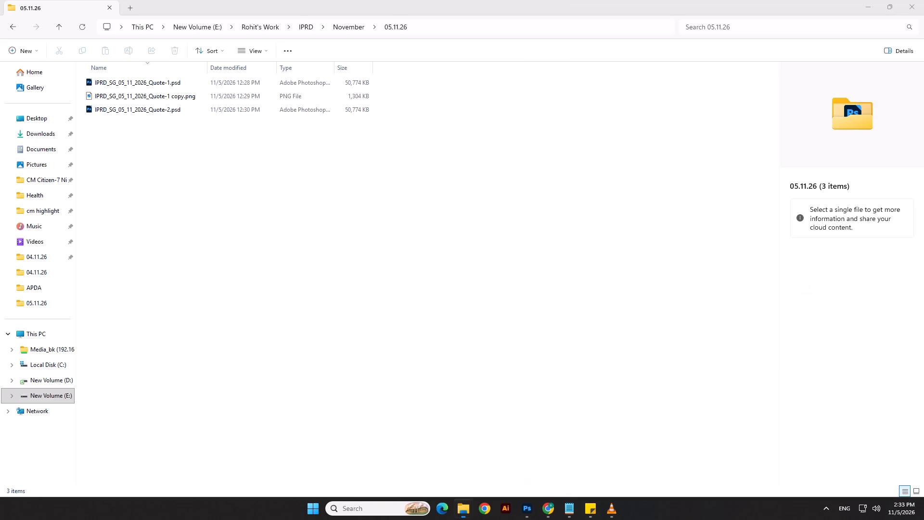
left_click(455, 386)
scroll(215, 299, "up", 20, "ctrl")
scroll(215, 299, "up", 9, "ctrl")
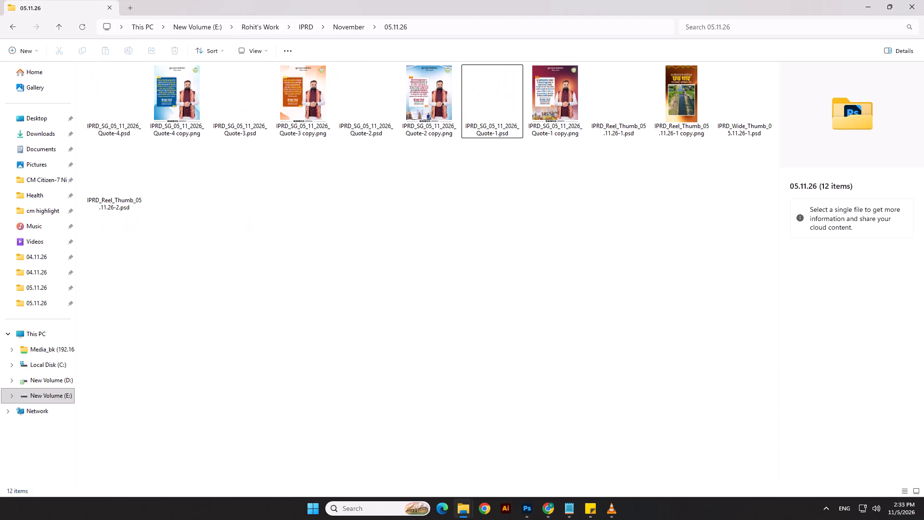
scroll(226, 258, "up", 6, "ctrl")
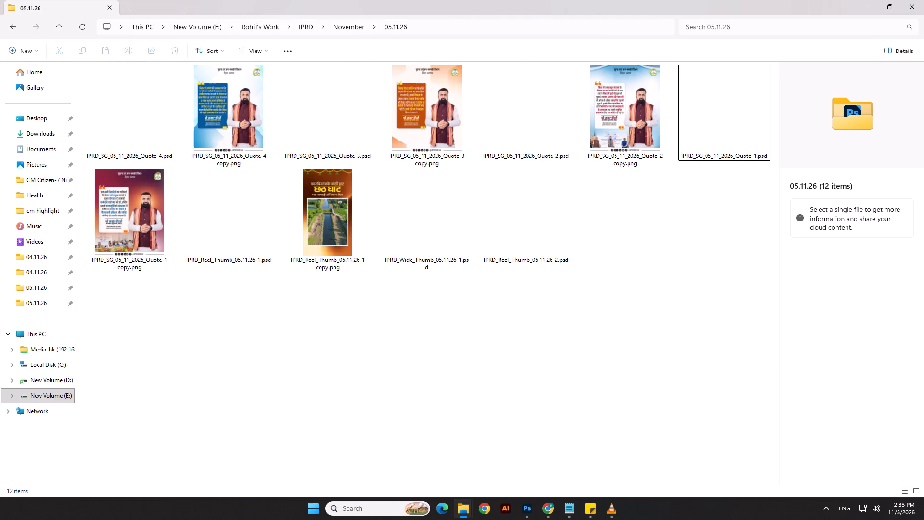
left_click(479, 336)
left_click(529, 239)
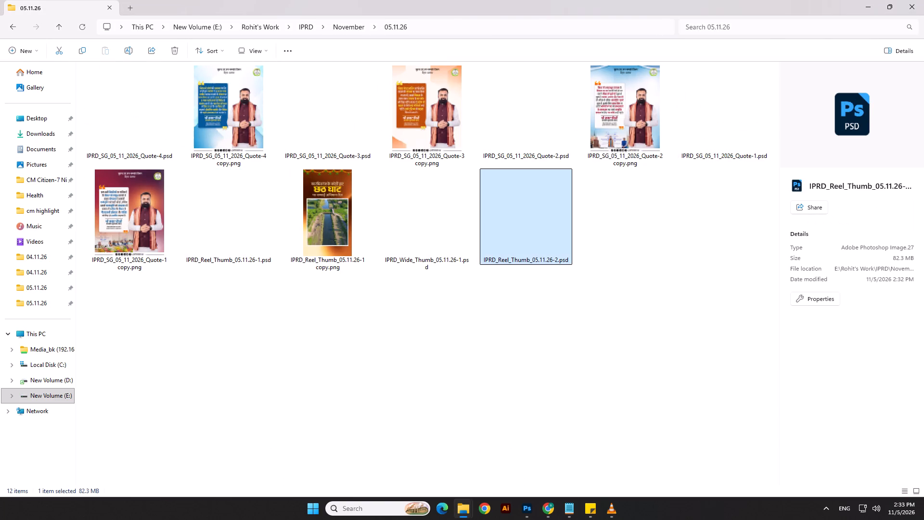
double_click(427, 234)
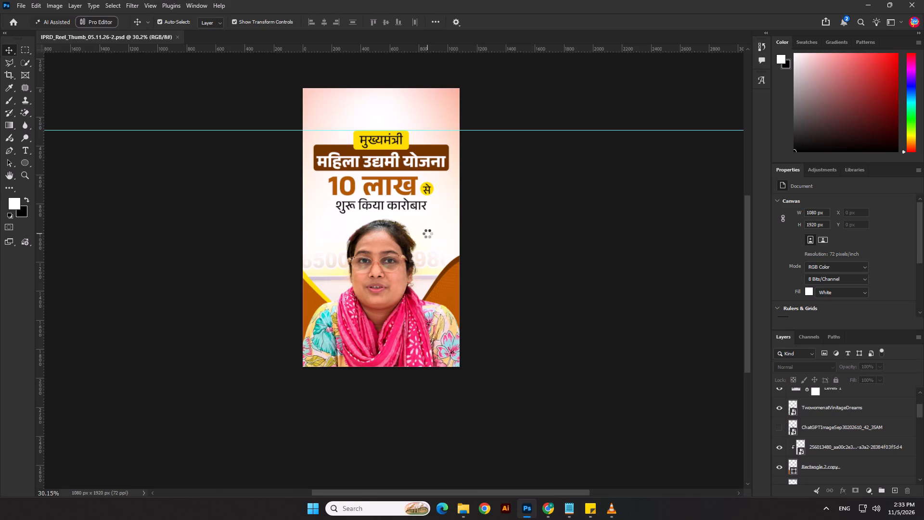
In the reel thumbnail, sample the महिला उद्यमी योजना box's brown as background colour and the 10 लाख orange-brown as foreground colour.
left_click(147, 33)
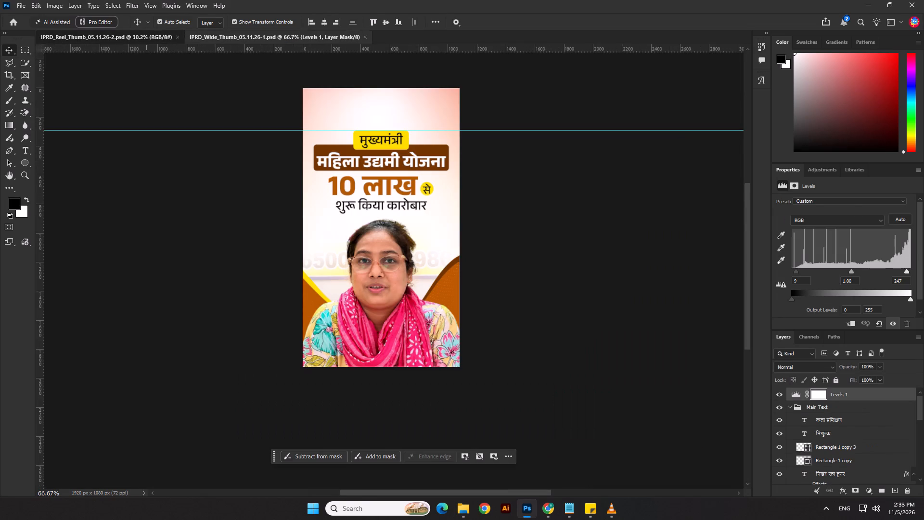
left_click(10, 89)
scroll(313, 157, "up", 6)
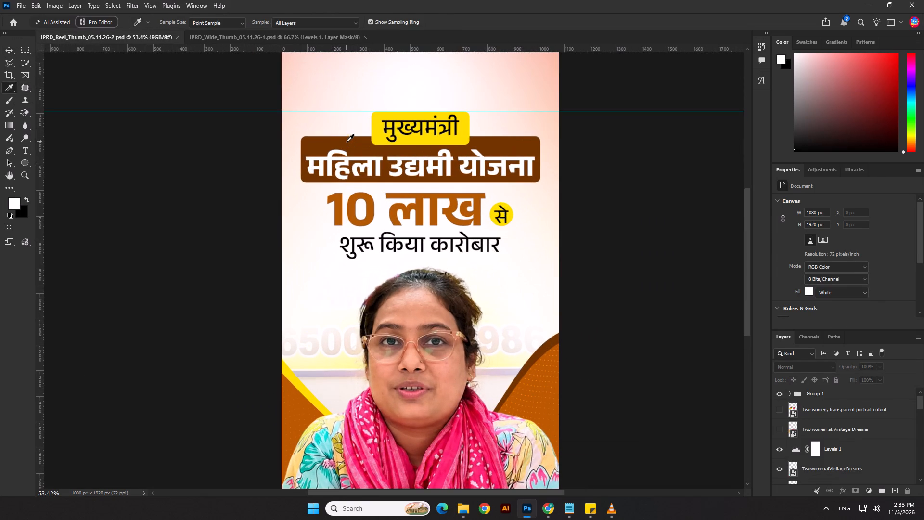
left_click(346, 142)
key("x")
left_click(338, 202)
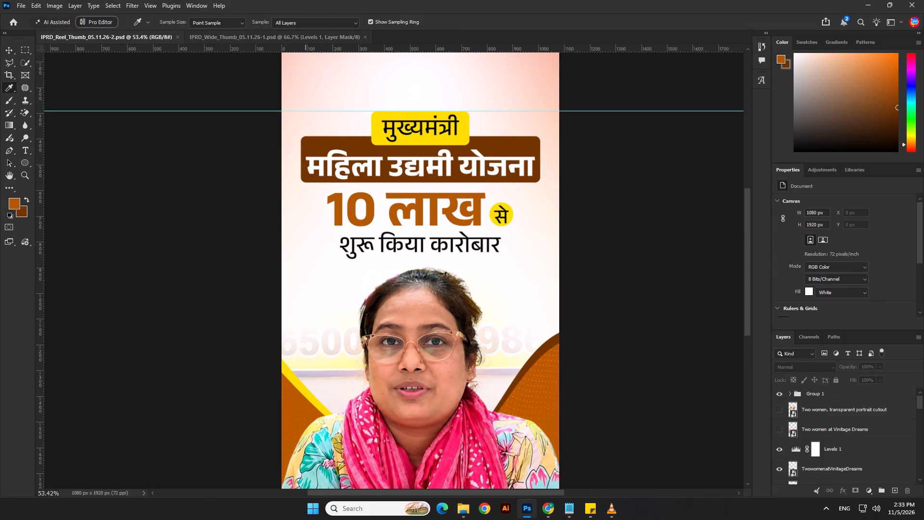
Delete the presenter cutout and the faded photos of the girls from the wide thumbnail.
left_click(318, 40)
left_click(13, 51)
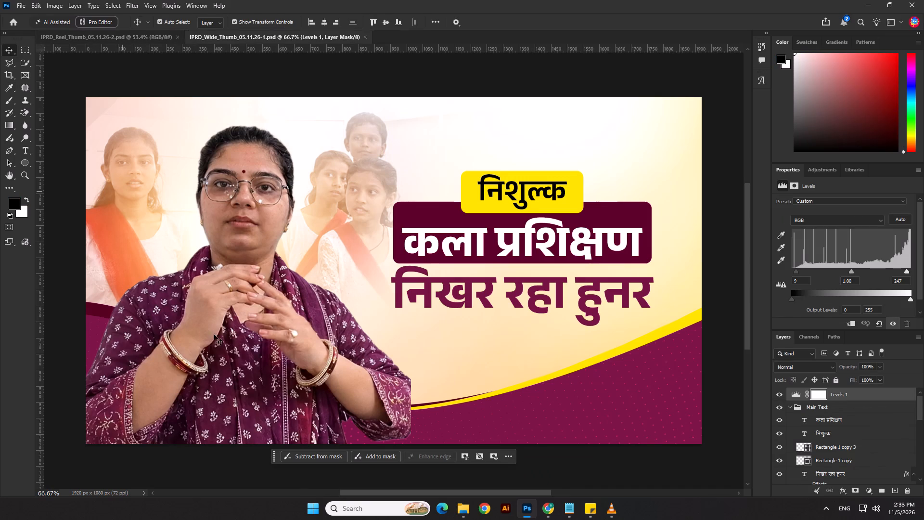
left_click(284, 418)
scroll(282, 406, "down", 9)
key("Delete")
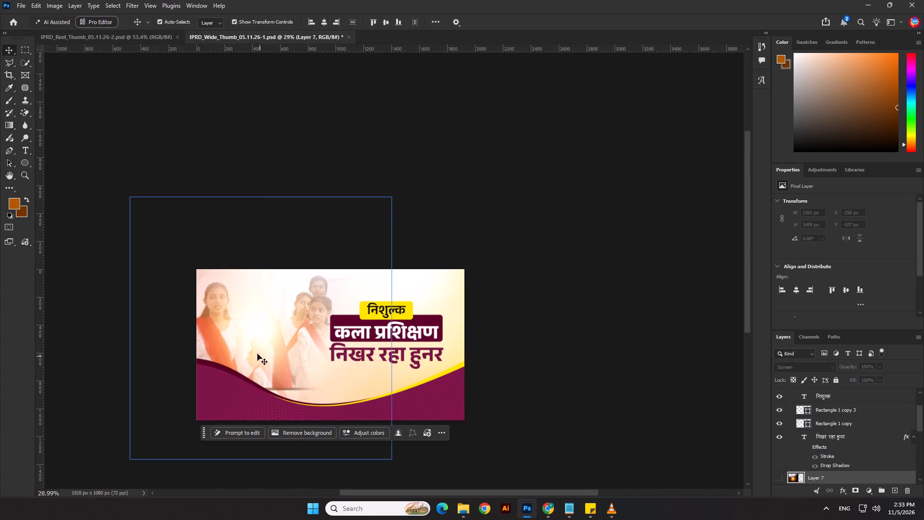
left_click(215, 316)
key("Delete")
left_click(313, 306)
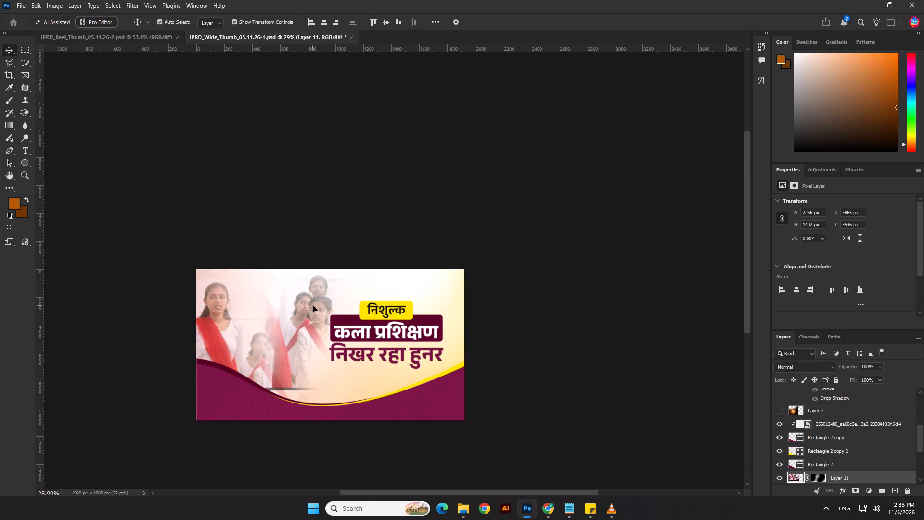
key("Delete")
left_click(223, 306)
key("Delete")
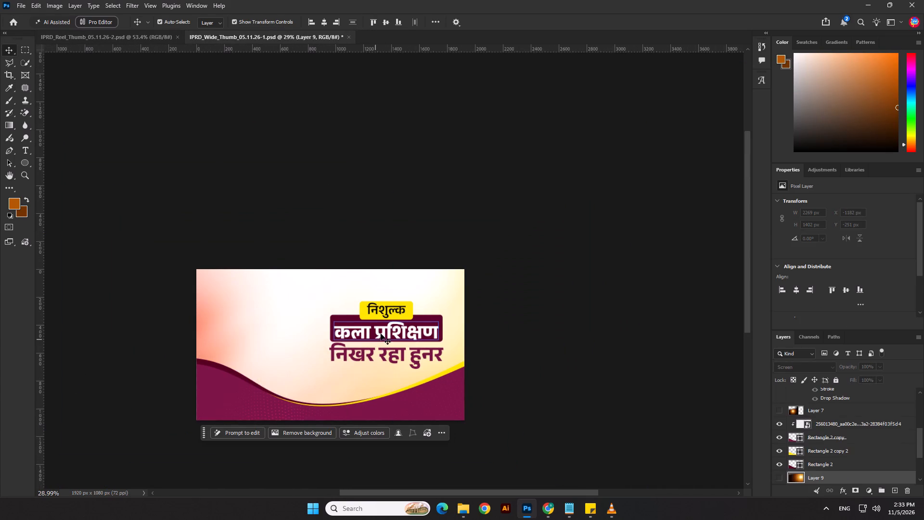
Recolour the wide thumbnail's large bottom wave, Rectangle 2 copy, with the sampled orange-brown #b05803.
left_click(450, 399)
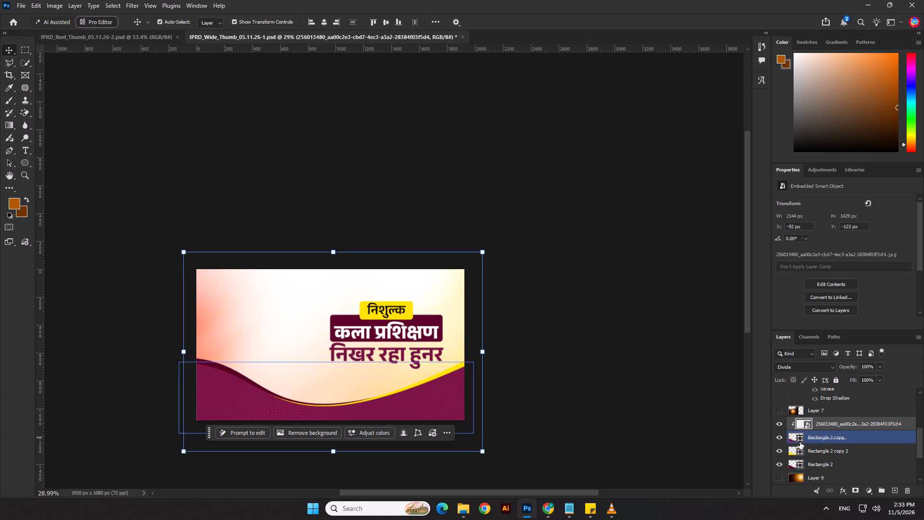
double_click(799, 439)
left_click(15, 205)
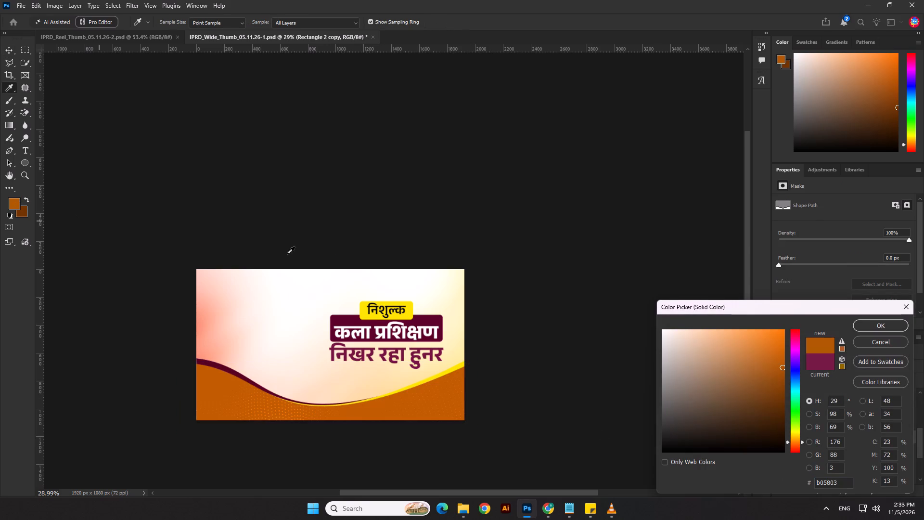
left_click(885, 326)
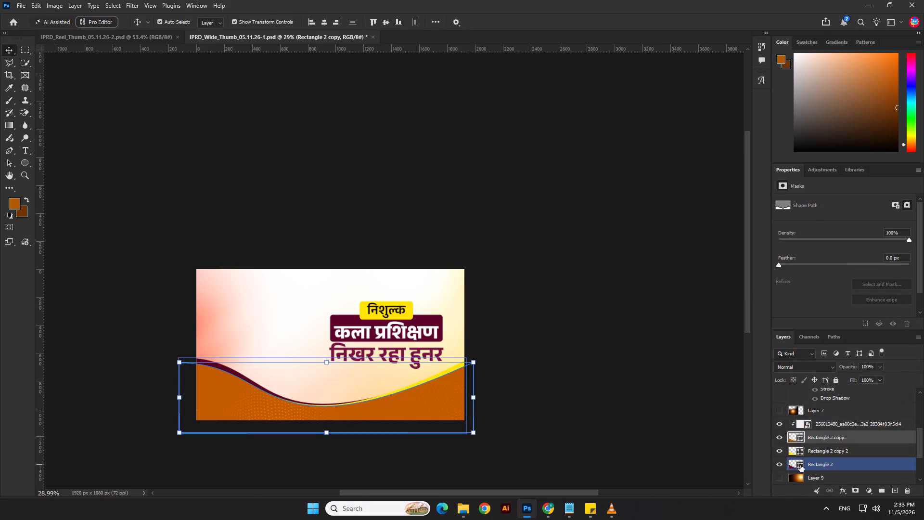
Recolour the thin dark wave behind it, Rectangle 2, with the sampled dark brown #723400.
left_click(800, 465)
double_click(800, 465)
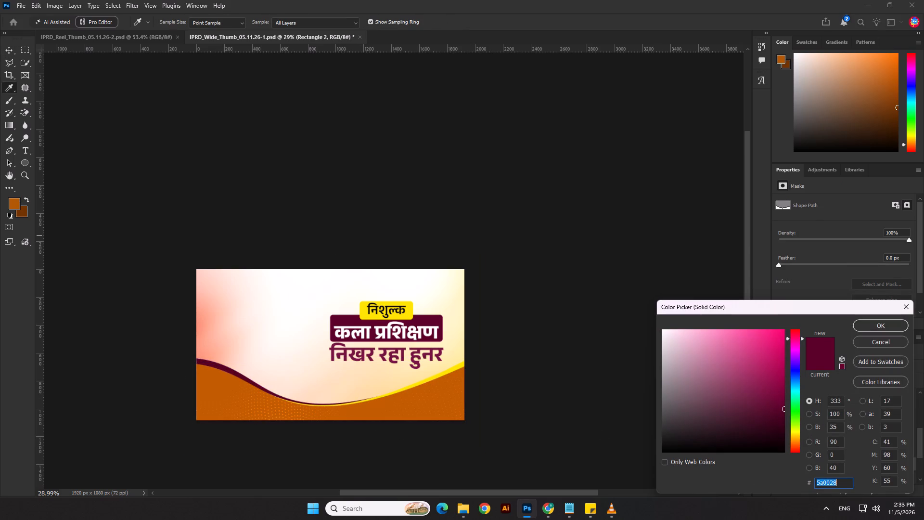
left_click(24, 215)
left_click(864, 326)
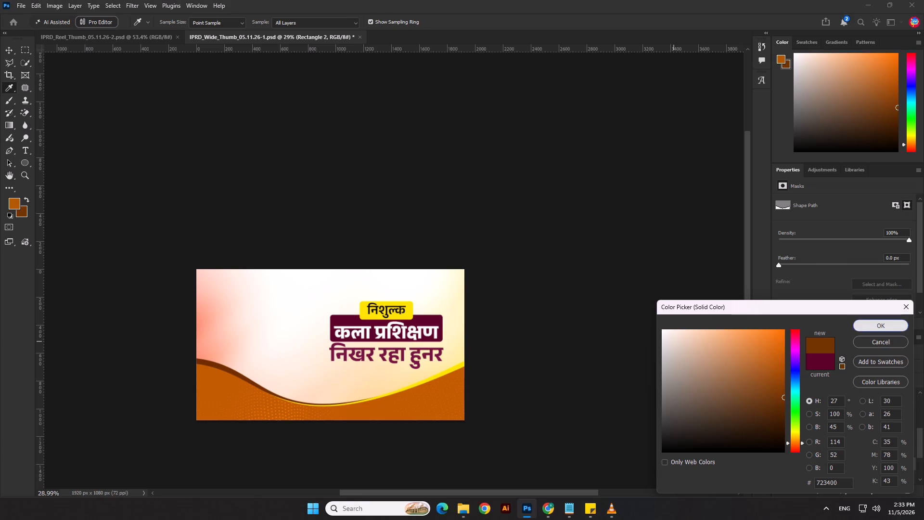
Delete the Main Text group, the Levels 1 adjustment and the hidden Layer 7 from the wide thumbnail.
left_click(414, 327)
scroll(818, 418, "up", 4)
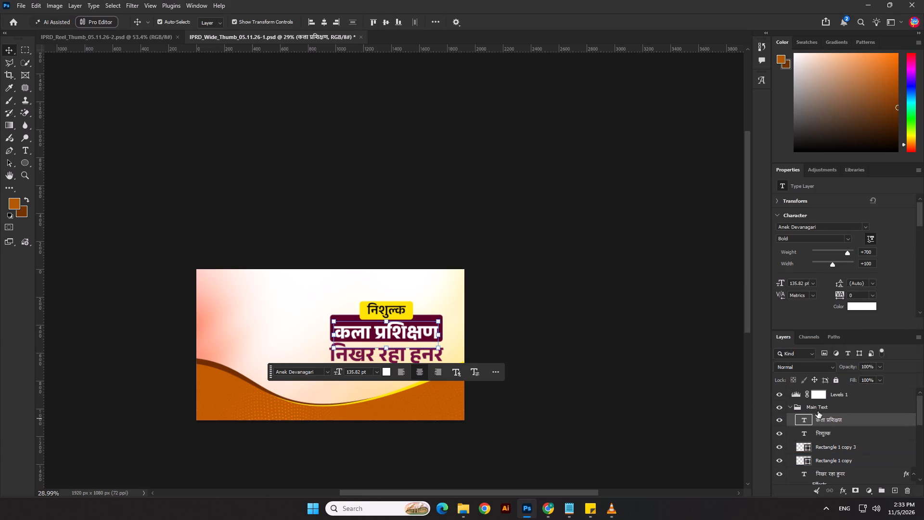
left_click(818, 408)
key("Delete")
left_click(835, 394)
key("Delete")
key("Delete")
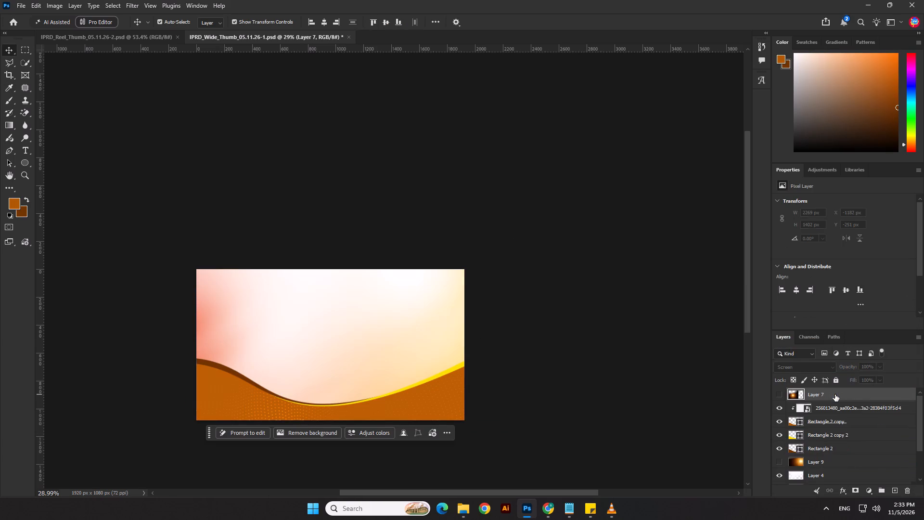
key("Delete")
left_click(652, 408)
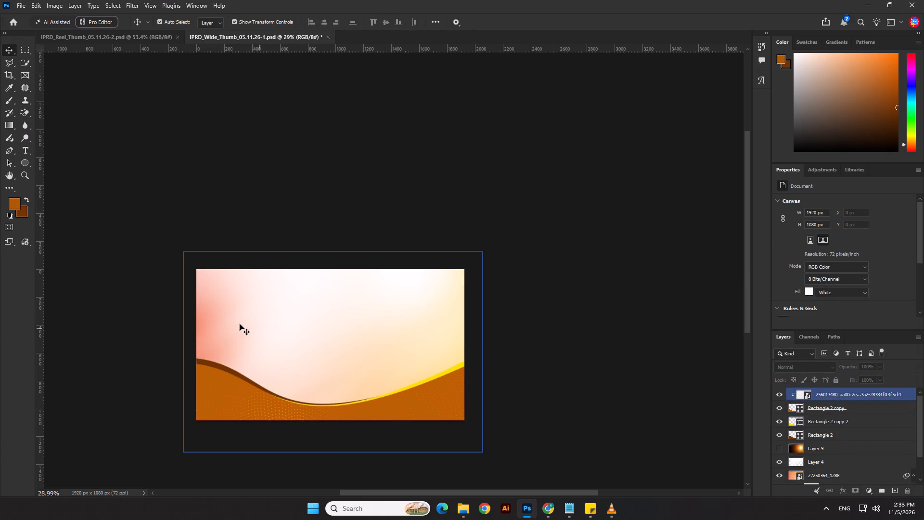
Enlarge the pale background overlay, Layer 4, to about 120.5% towards the left and shift it about 120 px further left.
left_click(212, 319)
left_click_drag(174, 334, 136, 335)
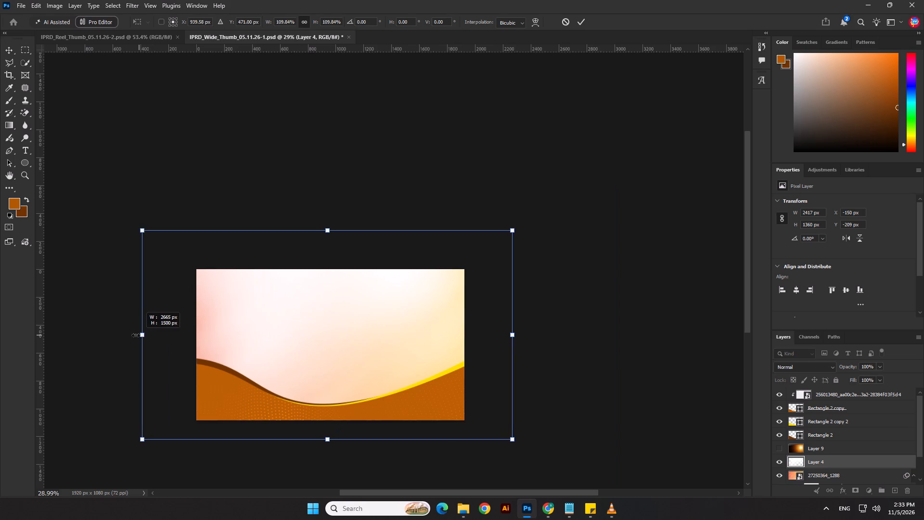
left_click_drag(136, 335, 104, 324)
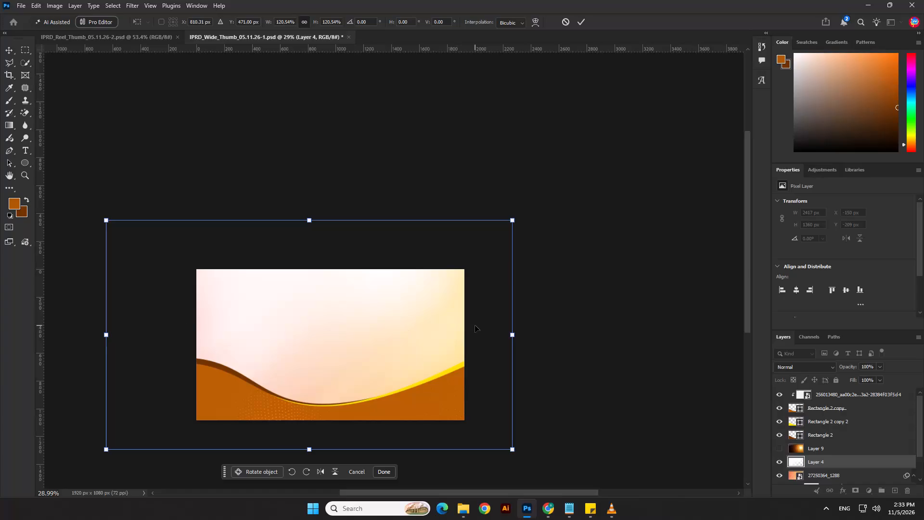
key("shift+Left")
key("shift+Left")
key("shift+Left")
key("shift+Left")
key("shift+Left")
key("shift+Left")
key("shift+Left")
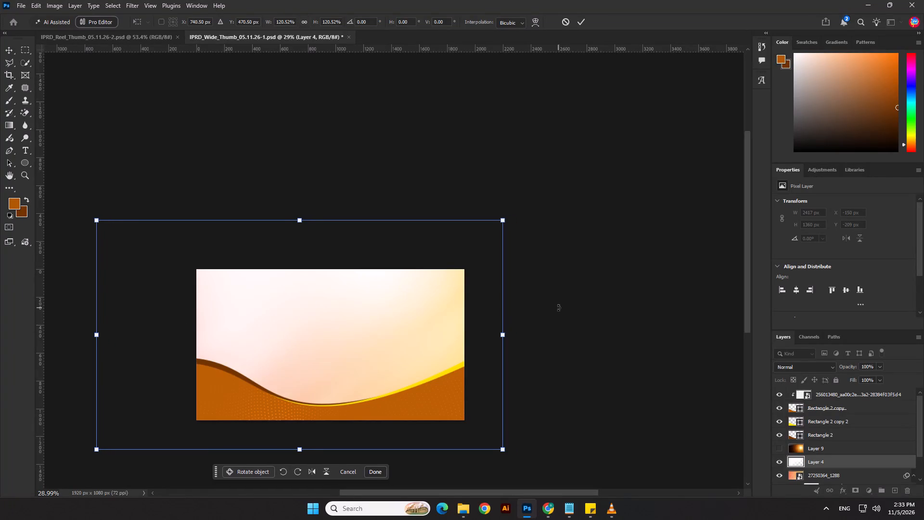
key("shift+Left")
key("shift+Left")
key("shift+Left")
key("shift+Left")
key("shift+Left")
key("Return")
left_click(558, 308)
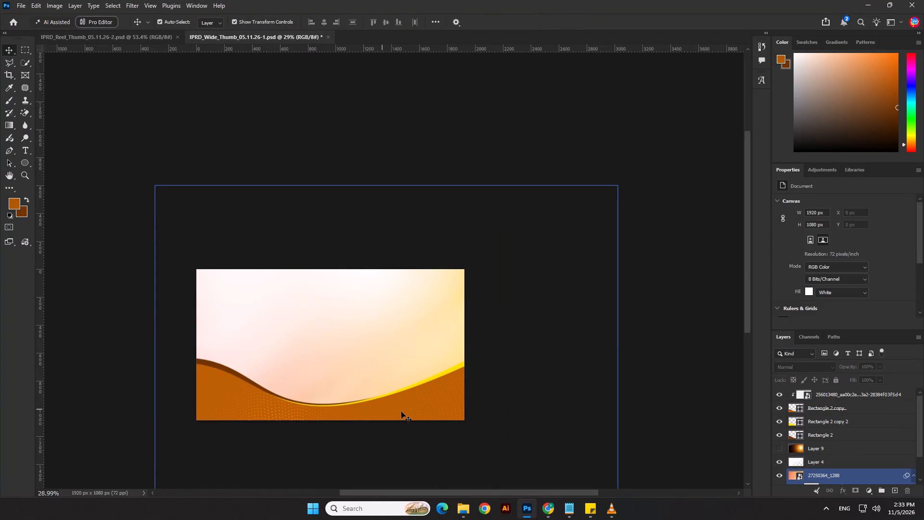
Flip the wave layers Rectangle 2, Rectangle 2 copy, Rectangle 2 copy 2 and their clipped texture horizontally in the wide thumbnail.
left_click(406, 412)
left_click(834, 433, "shift")
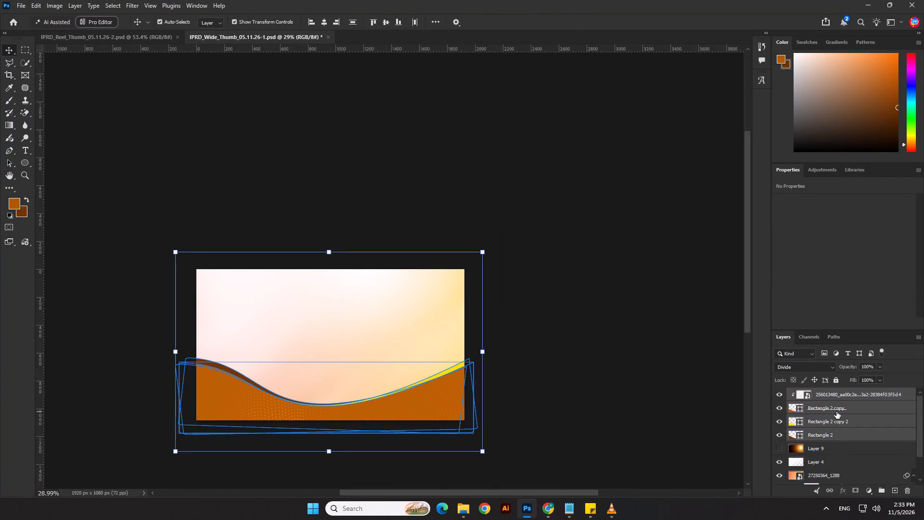
key("ctrl+t")
right_click(429, 411)
left_click(455, 393)
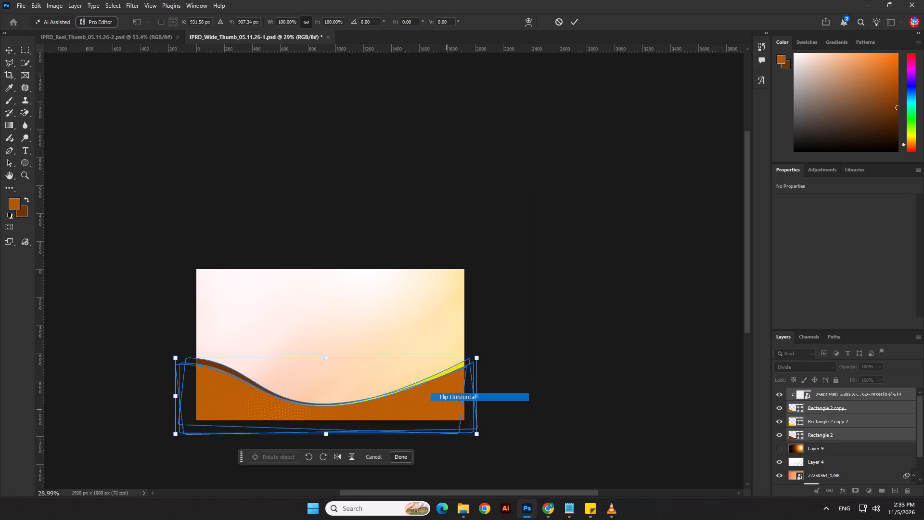
key("Return")
left_click(551, 244)
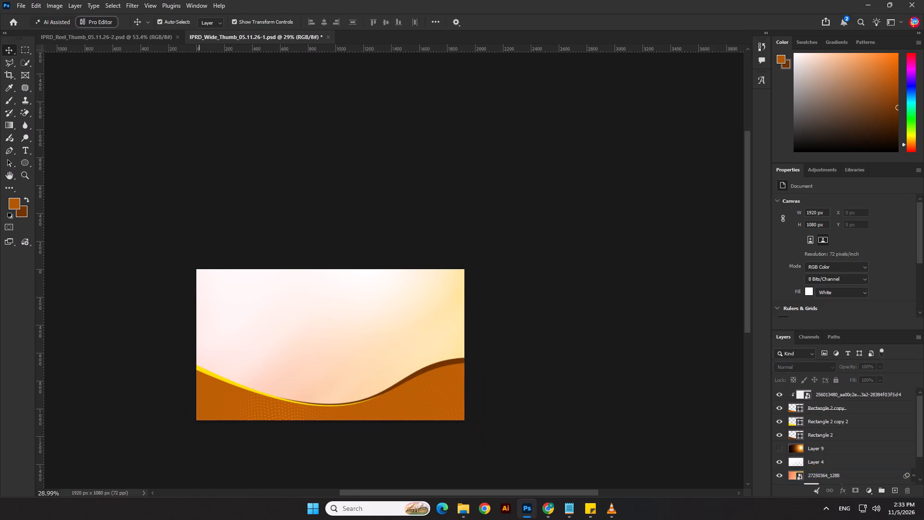
Copy the TwowomenatVinitageDreams cutout and the masked Two women at Vinitage Dreams photo from the reel into the wide thumbnail.
left_click(102, 35)
left_click(388, 377)
scroll(504, 395, "down", 3)
scroll(809, 472, "down", 6)
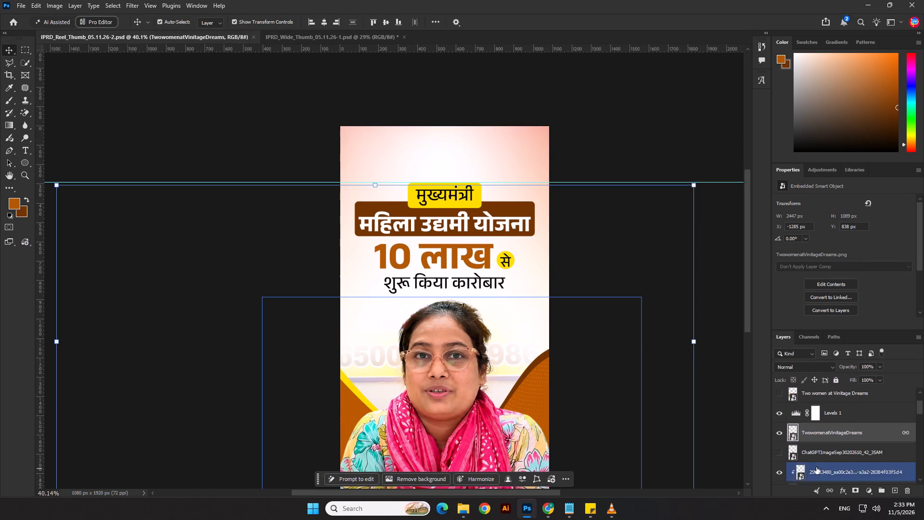
scroll(816, 467, "down", 20)
scroll(816, 467, "down", 2)
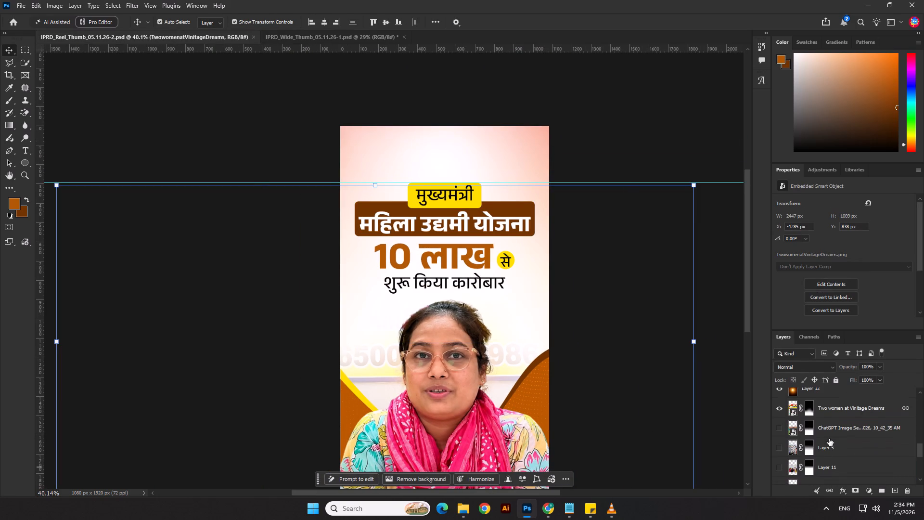
left_click(842, 414, "ctrl")
key("ctrl+c")
key("ctrl+c")
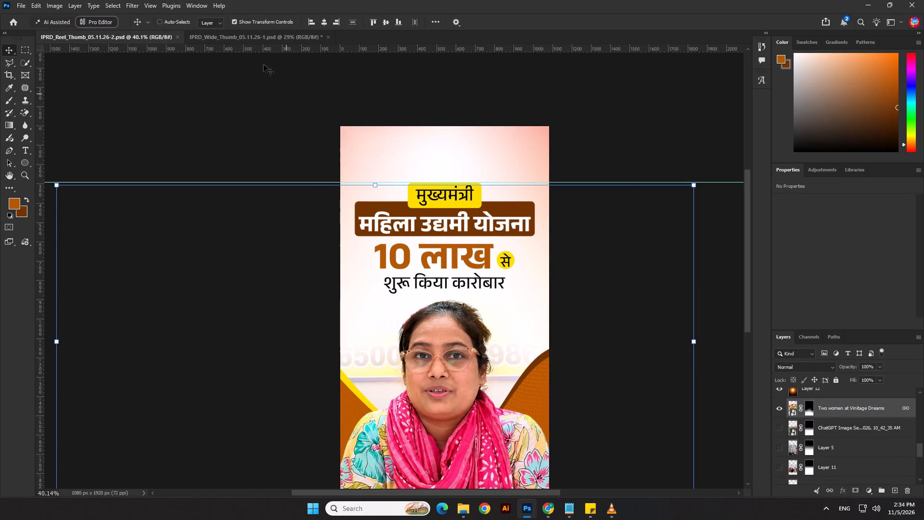
left_click(254, 30)
scroll(292, 190, "down", 4)
key("ctrl+v")
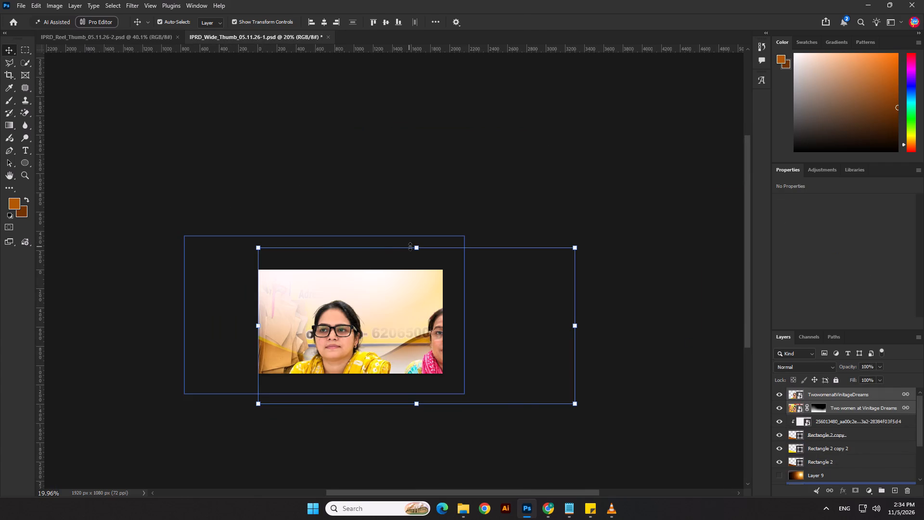
Scale both pasted women layers to 66.58% to match the canvas height and align them with the canvas's left edge.
left_click_drag(411, 247, 415, 338)
left_click_drag(429, 359, 405, 312)
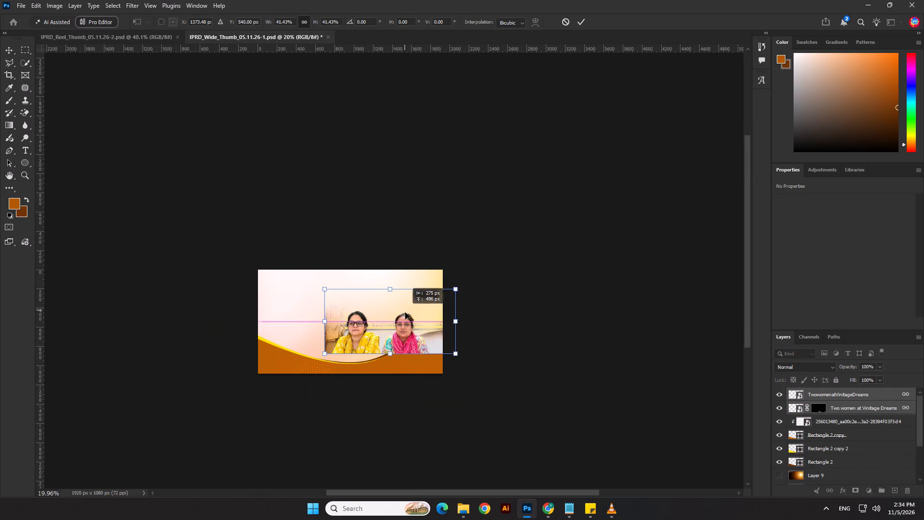
left_click_drag(405, 312, 407, 329)
left_click_drag(399, 311, 391, 272)
left_click_drag(403, 318, 403, 318)
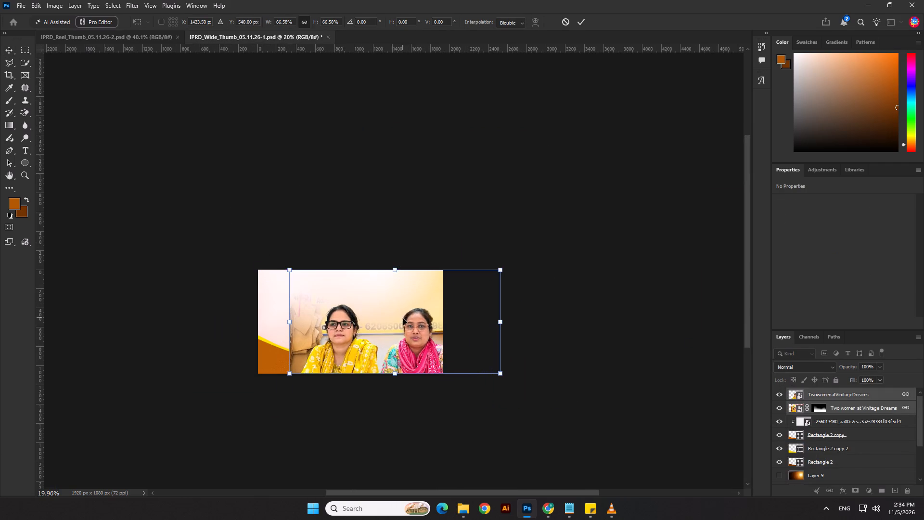
left_click_drag(403, 318, 370, 317)
scroll(370, 317, "up", 6)
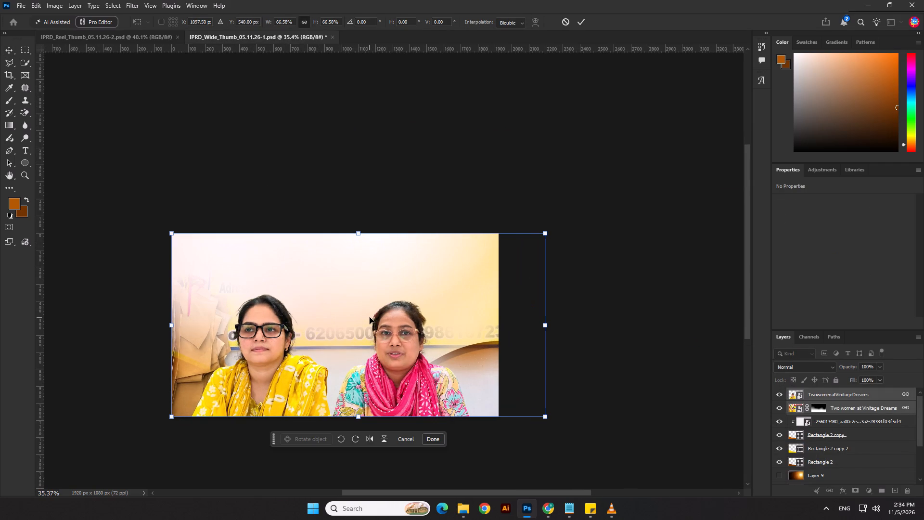
key("Return")
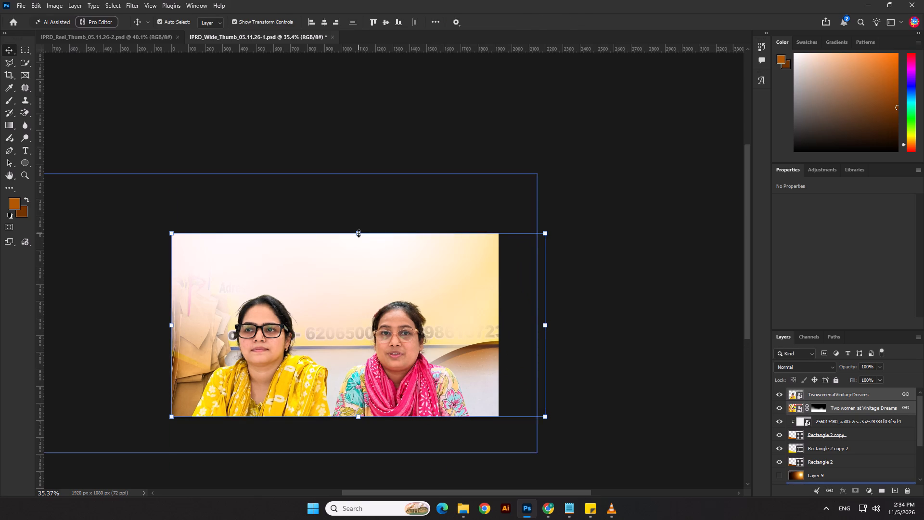
Enlarge both women layers upward from the canvas's bottom edge until the cutout is about 1815 px wide.
left_click_drag(359, 233, 356, 206)
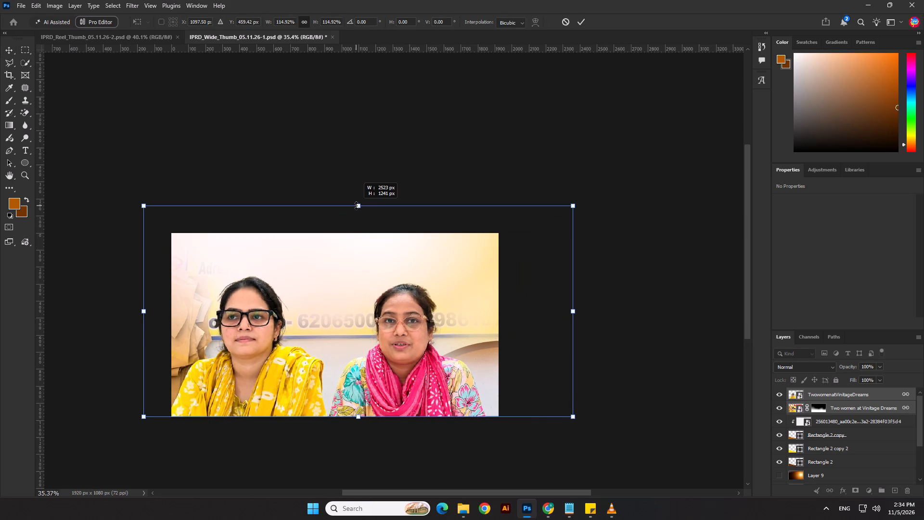
left_click_drag(356, 206, 356, 209)
key("Return")
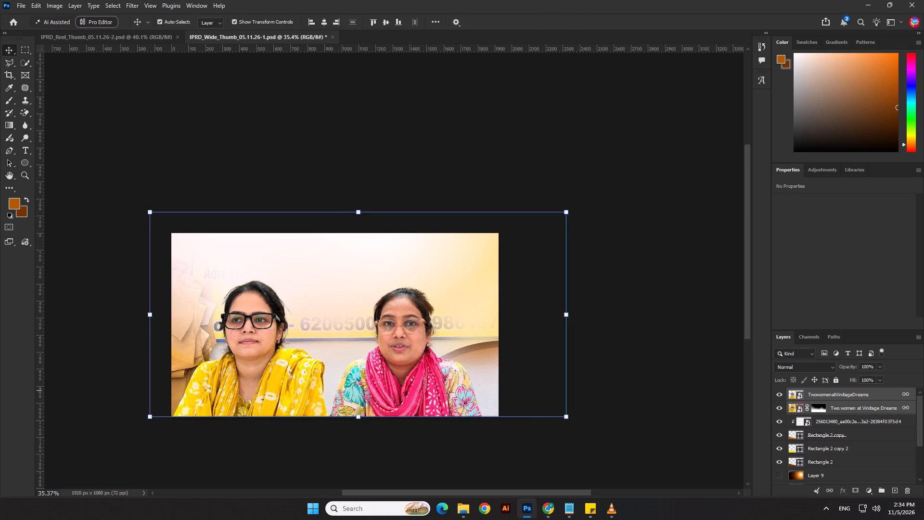
Paint the Two women at Vinitage Dreams layer mask black with a 1000 px brush to hide the photo background.
left_click(812, 410)
left_click(12, 100)
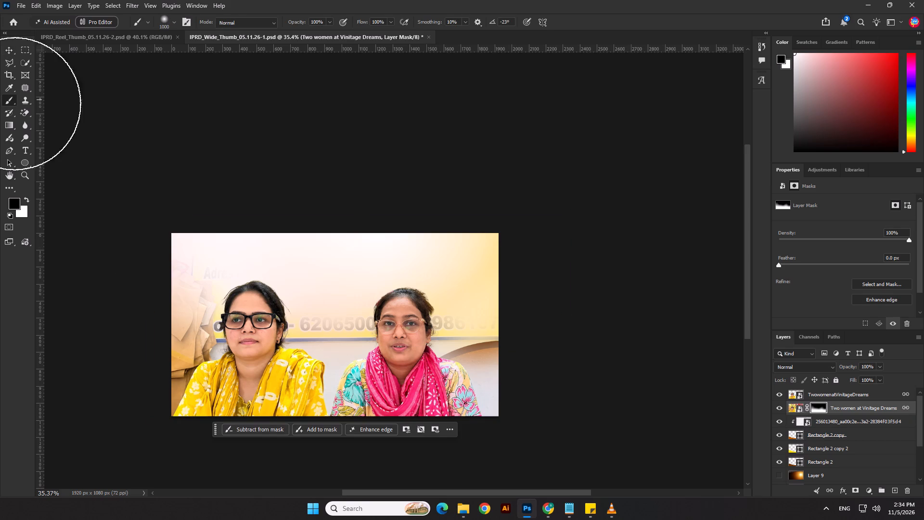
left_click_drag(174, 323, 710, 283)
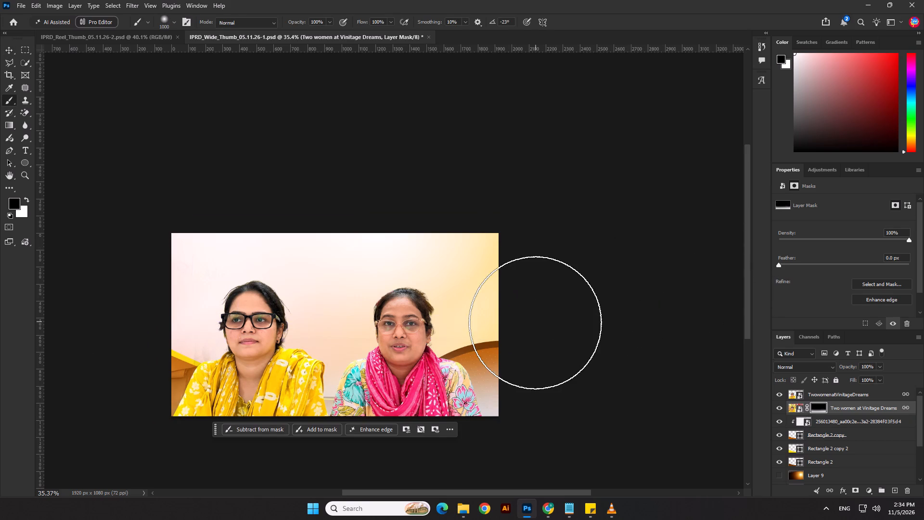
left_click(535, 323)
left_click(501, 326)
left_click(513, 340)
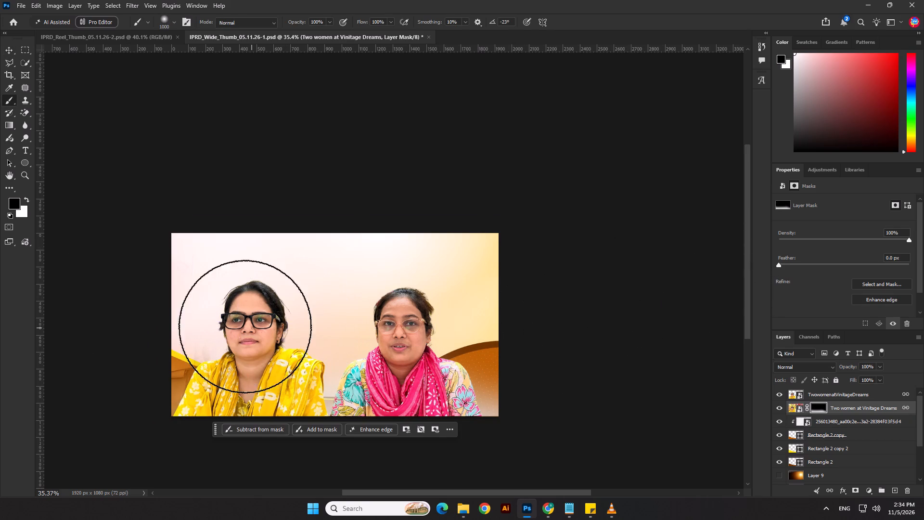
left_click_drag(255, 308, 456, 285)
left_click(456, 343)
left_click_drag(483, 366, 374, 387)
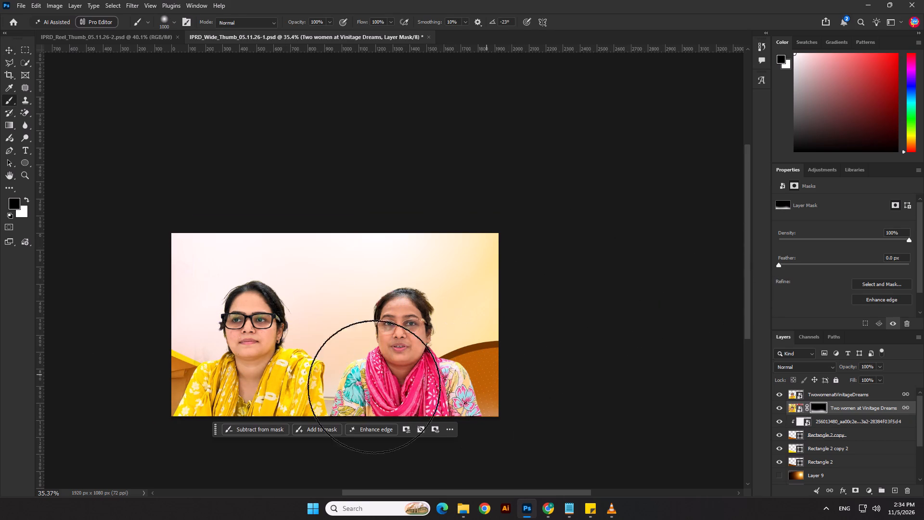
left_click_drag(374, 387, 115, 391)
left_click_drag(115, 391, 480, 412)
left_click(481, 412)
left_click(492, 411)
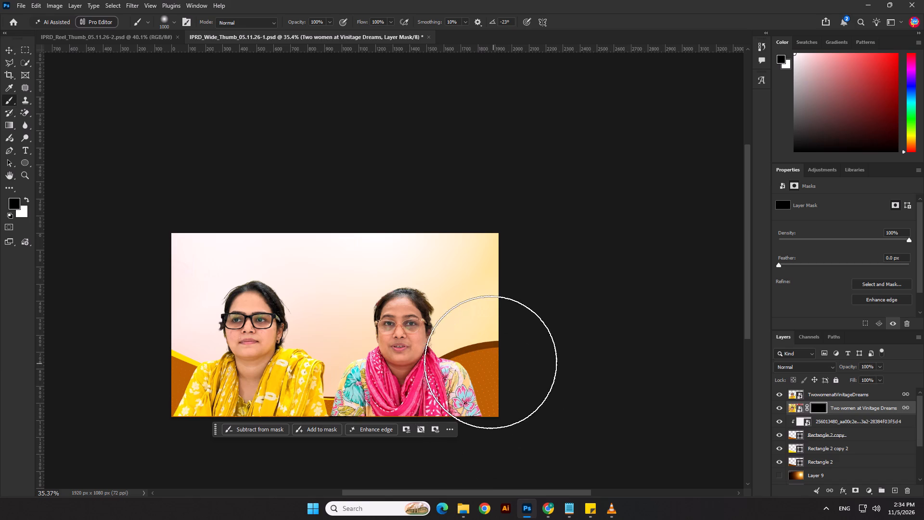
Shrink the linked women layers slightly, keeping their bottom edge fixed, until the cutout is 1724 px wide.
left_click(12, 51)
left_click(307, 170)
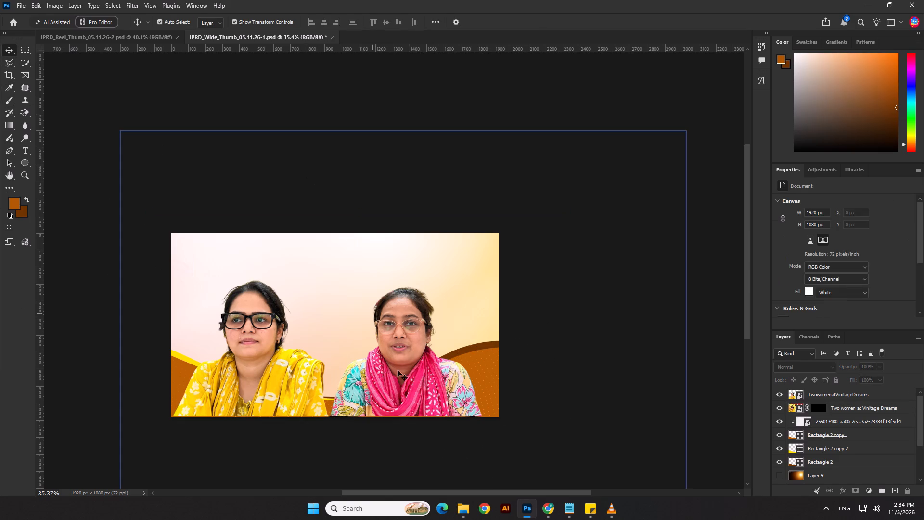
left_click(409, 397)
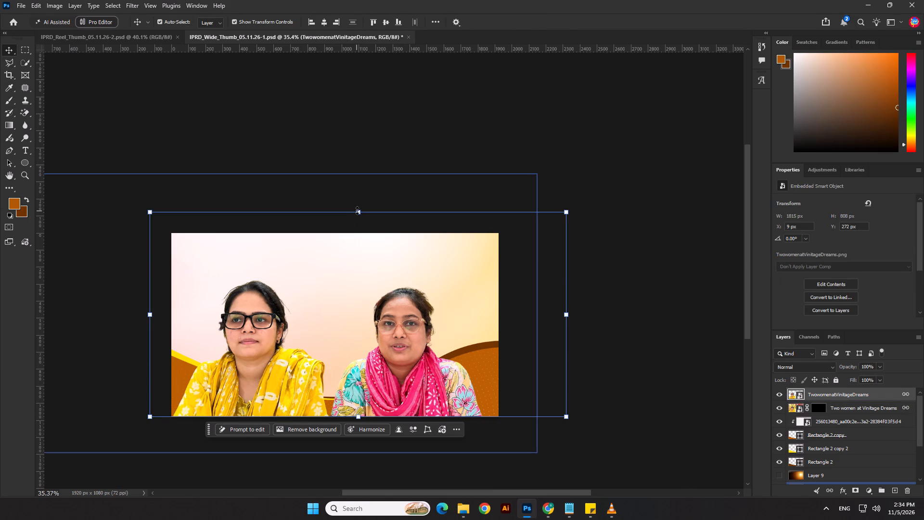
left_click_drag(357, 210, 359, 221)
key("Return")
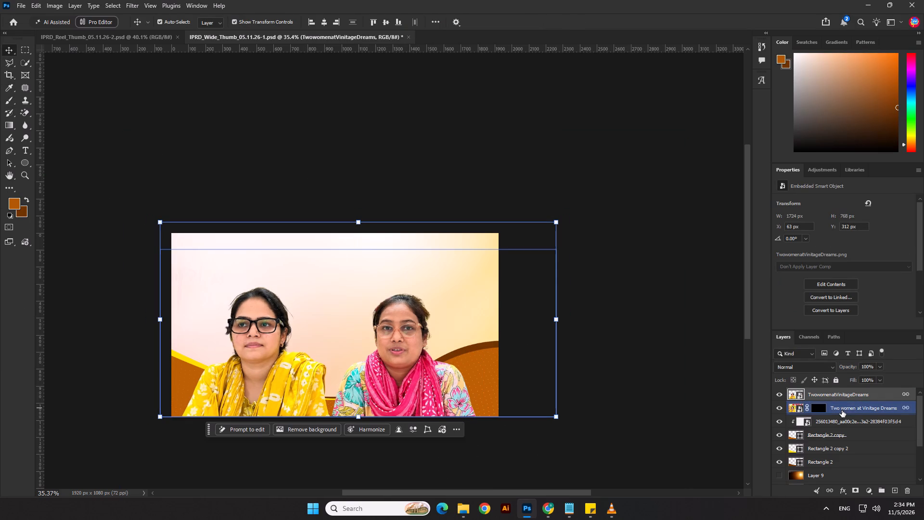
Move the masked Two women at Vinitage Dreams photo below the waves, between Layer 9 and Layer 4.
left_click(842, 411)
left_click_drag(856, 410, 848, 519)
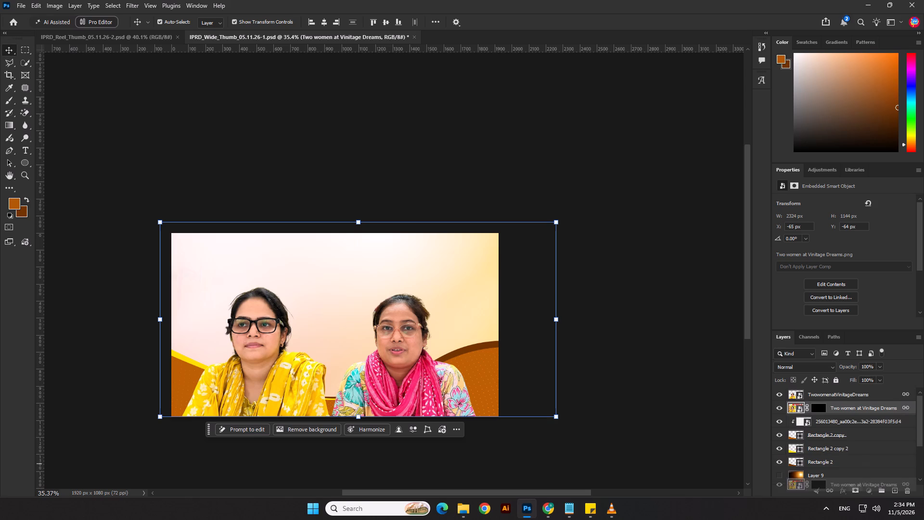
left_click_drag(848, 519, 834, 467)
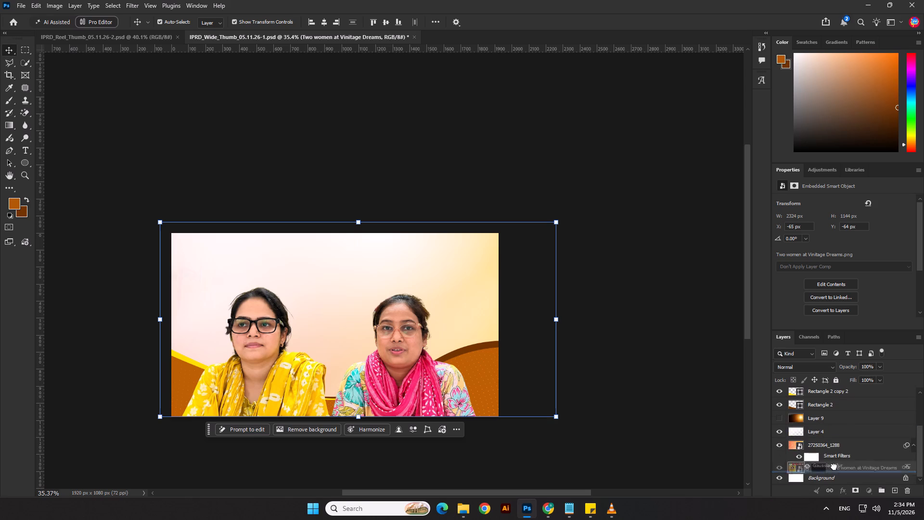
left_click_drag(834, 467, 826, 445)
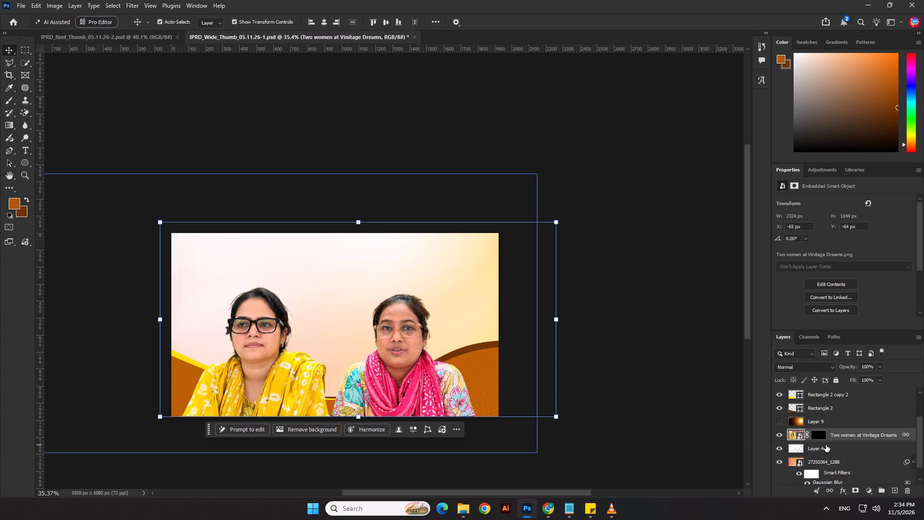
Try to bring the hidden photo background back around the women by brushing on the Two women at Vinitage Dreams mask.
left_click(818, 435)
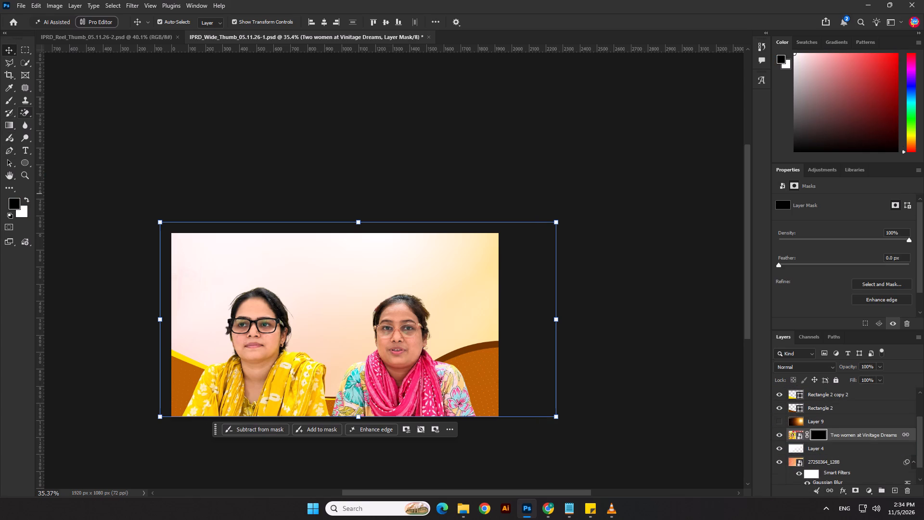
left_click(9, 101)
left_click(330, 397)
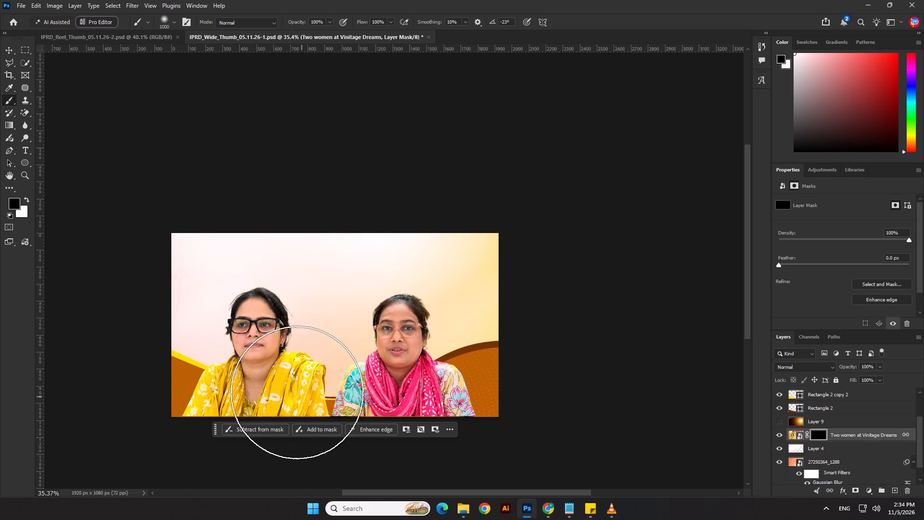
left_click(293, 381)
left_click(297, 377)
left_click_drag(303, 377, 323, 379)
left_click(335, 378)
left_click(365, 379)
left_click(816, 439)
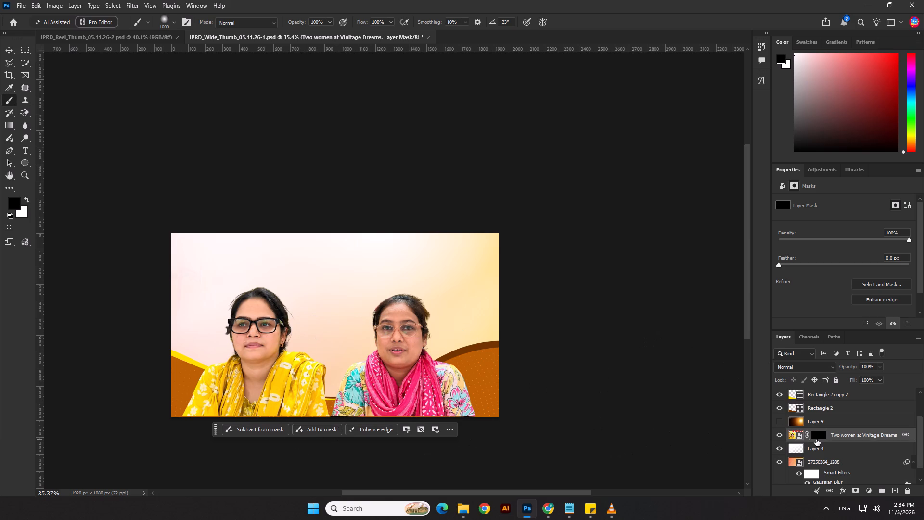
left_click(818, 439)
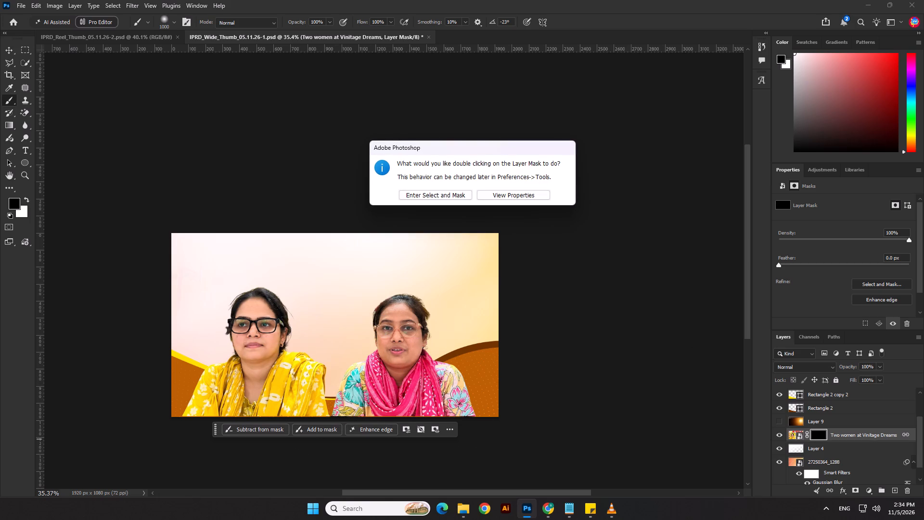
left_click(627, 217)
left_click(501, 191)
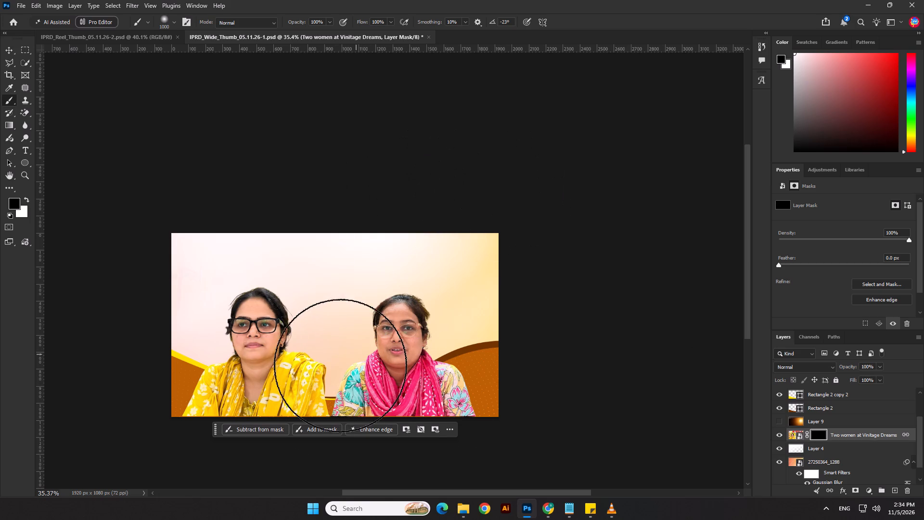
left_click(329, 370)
Reveal the photo background behind both women by erasing the black of its layer mask, enlarging the eraser to 800 px.
right_click(24, 112)
left_click(59, 112)
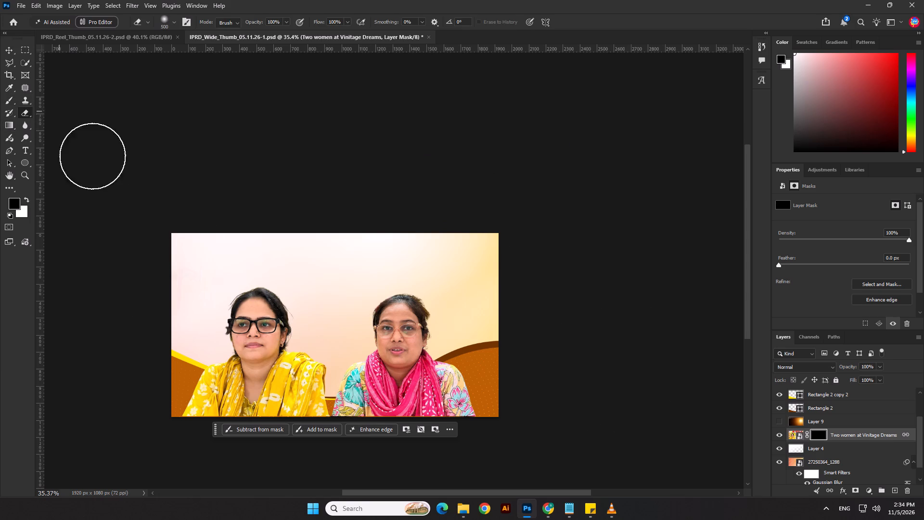
left_click_drag(296, 390, 356, 370)
key("bracketright")
key("bracketright")
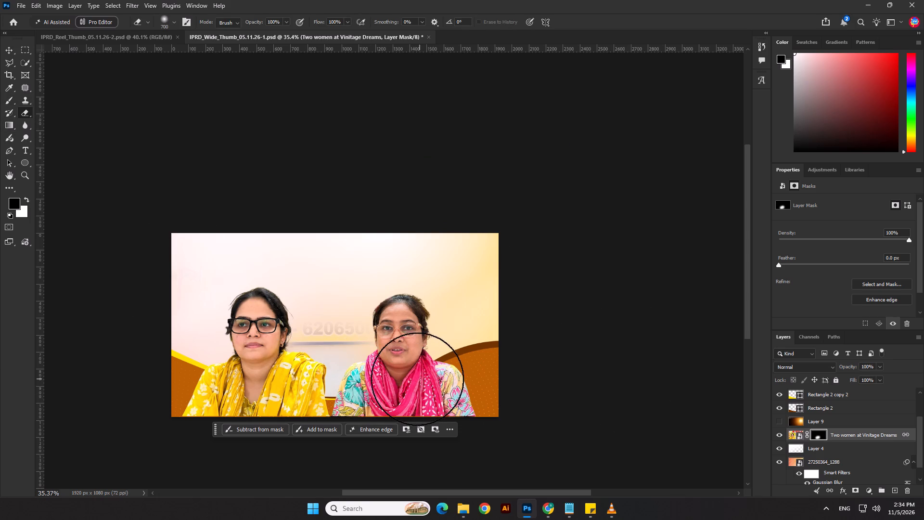
key("bracketright")
left_click(397, 375)
left_click(297, 378)
left_click(273, 364)
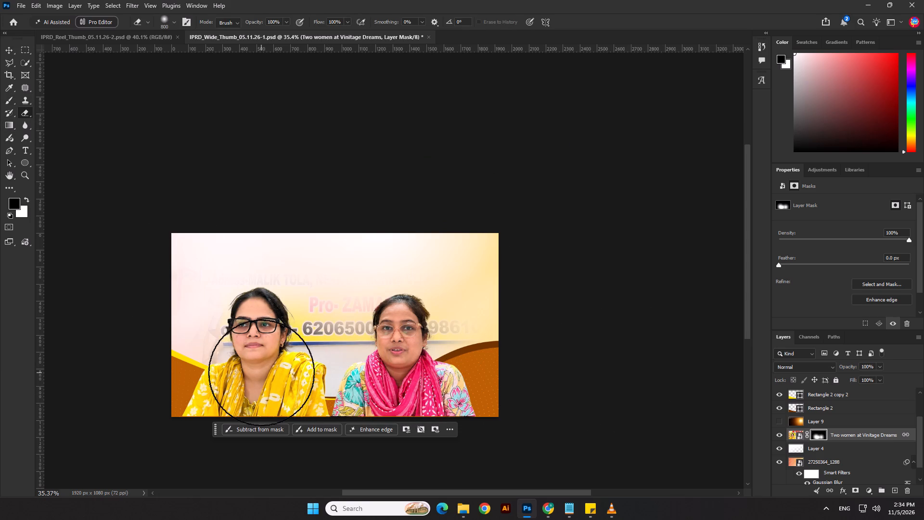
left_click(253, 380)
left_click(242, 386)
left_click(230, 399)
left_click(320, 403)
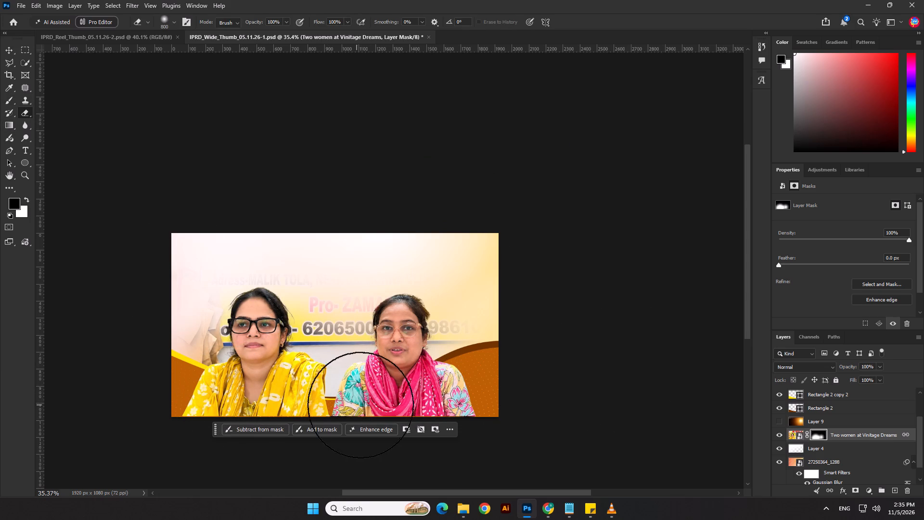
left_click(373, 405)
left_click(816, 438)
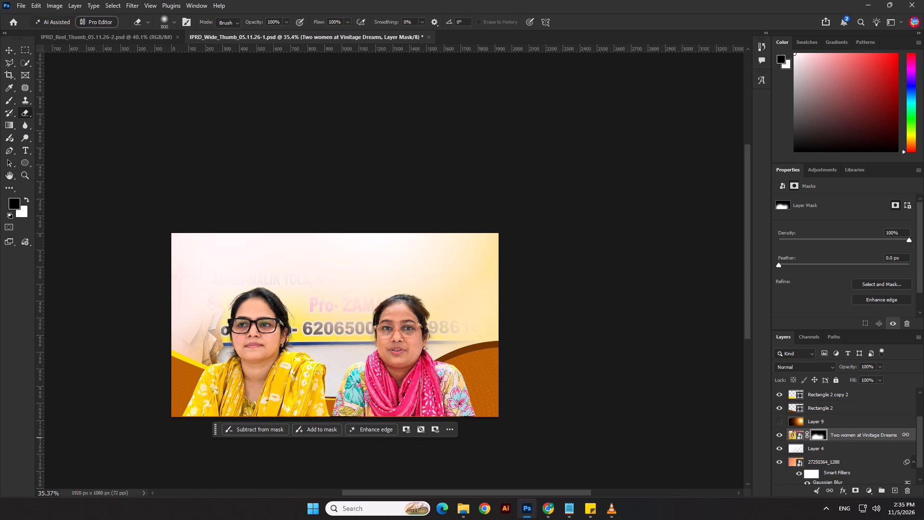
Paint black with the 1000 px brush on the Two women at Vinitage Dreams mask to hide the banner lettering behind the women.
left_click(12, 99)
left_click(291, 277)
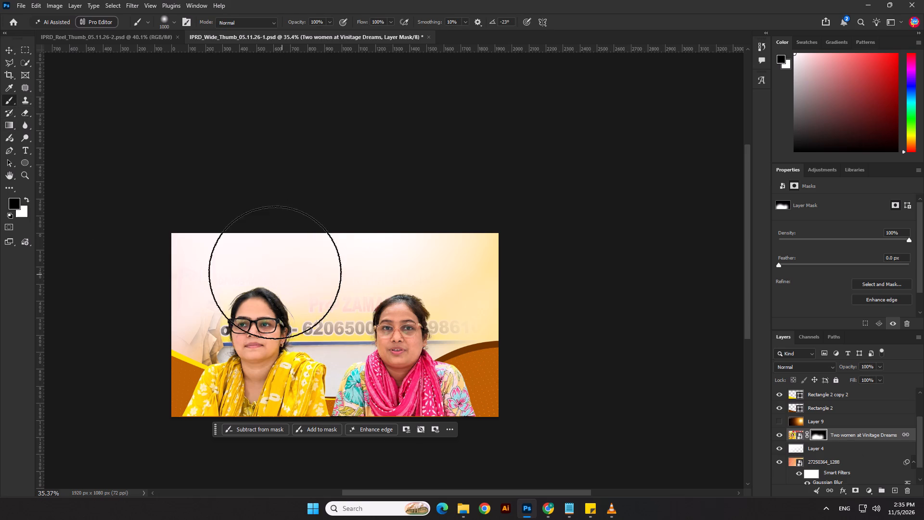
left_click(252, 268)
left_click(294, 279)
left_click(317, 285)
left_click_drag(334, 287, 341, 287)
left_click_drag(346, 287, 353, 286)
left_click_drag(355, 286, 362, 285)
left_click_drag(371, 282, 380, 279)
left_click_drag(394, 277, 405, 276)
left_click_drag(452, 273, 458, 273)
left_click(496, 299)
double_click(475, 296)
Paint out the remaining photo background around both women until the Two women at Vinitage Dreams mask is fully black.
left_click(287, 286)
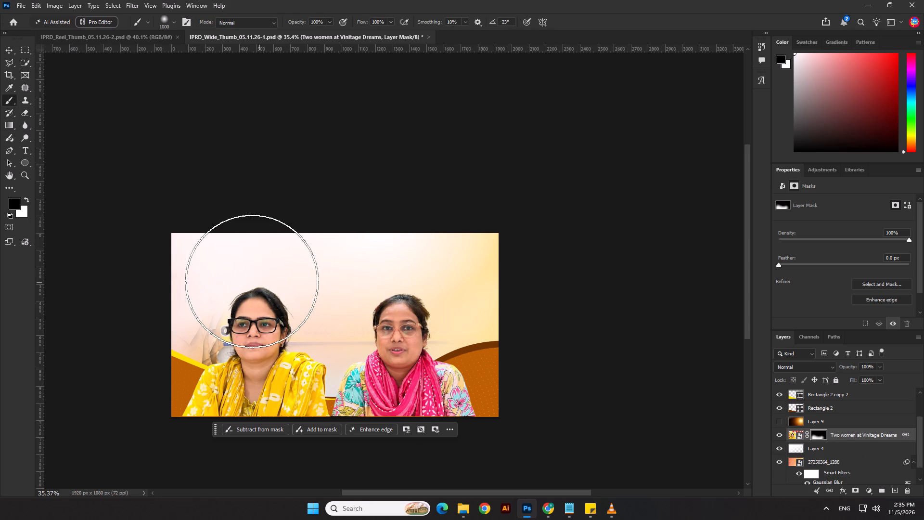
triple_click(251, 281)
left_click(274, 290)
left_click(254, 296)
left_click(251, 297)
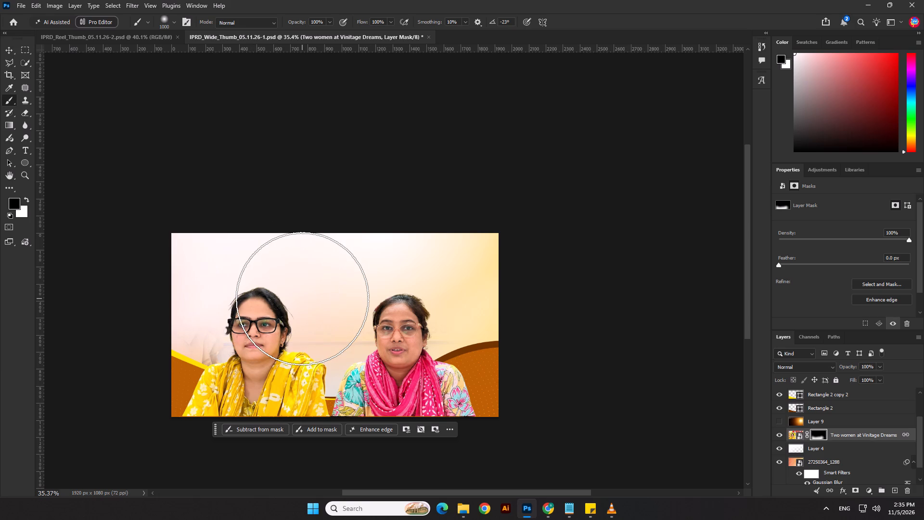
left_click_drag(302, 299, 307, 300)
left_click(336, 299)
left_click_drag(351, 296, 358, 294)
left_click(370, 288)
left_click(461, 264)
left_click_drag(471, 297, 234, 324)
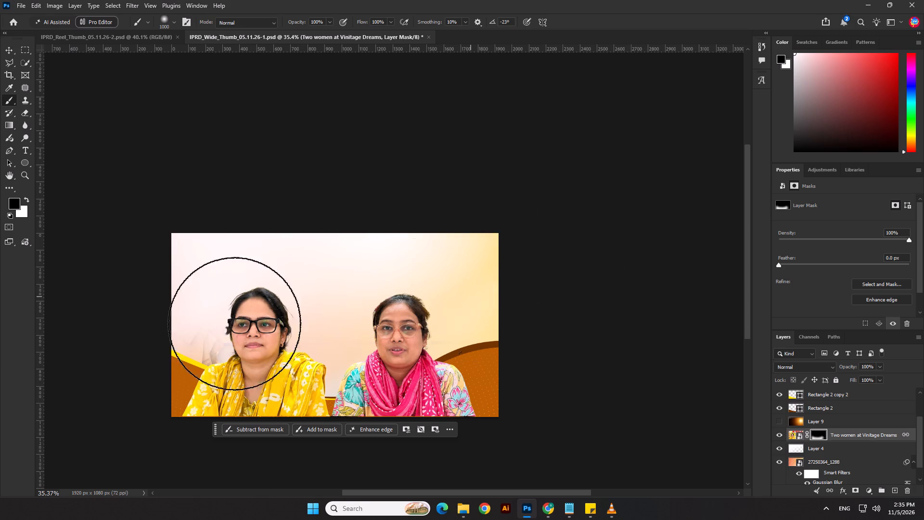
left_click_drag(234, 324, 0, 343)
left_click_drag(56, 346, 583, 316)
left_click_drag(515, 320, 112, 339)
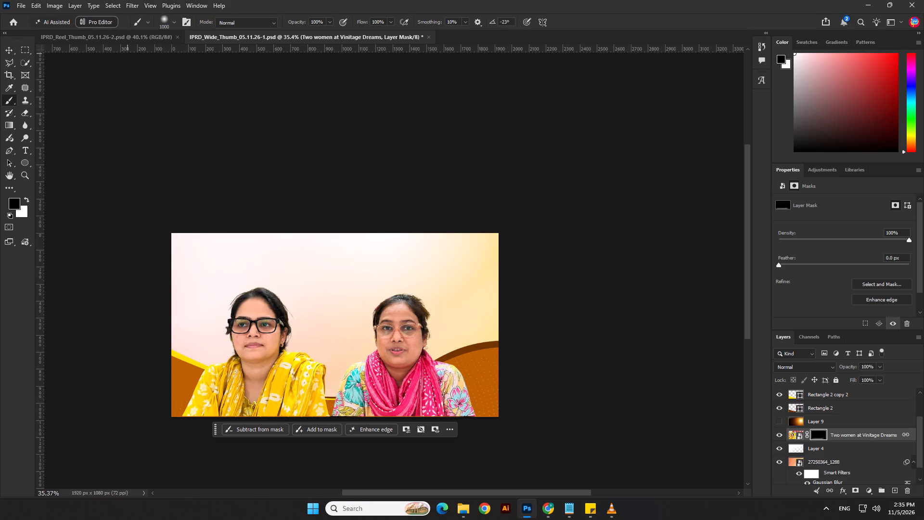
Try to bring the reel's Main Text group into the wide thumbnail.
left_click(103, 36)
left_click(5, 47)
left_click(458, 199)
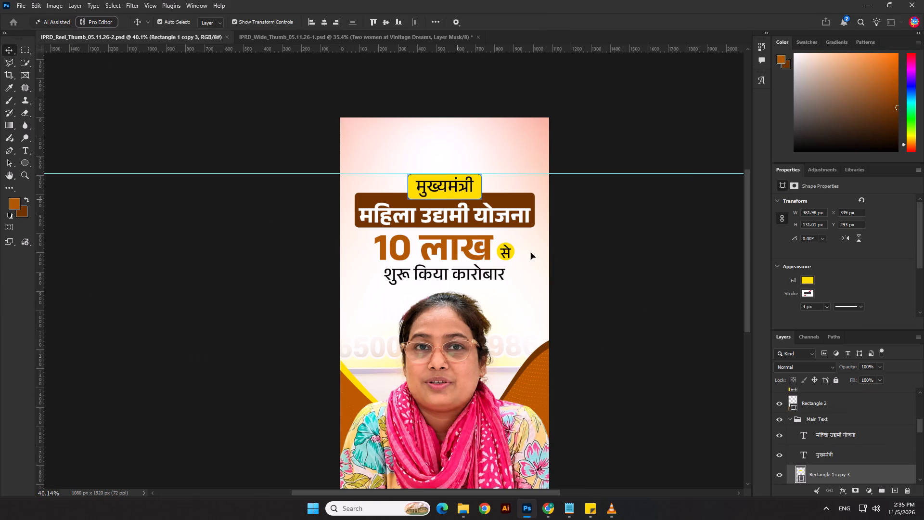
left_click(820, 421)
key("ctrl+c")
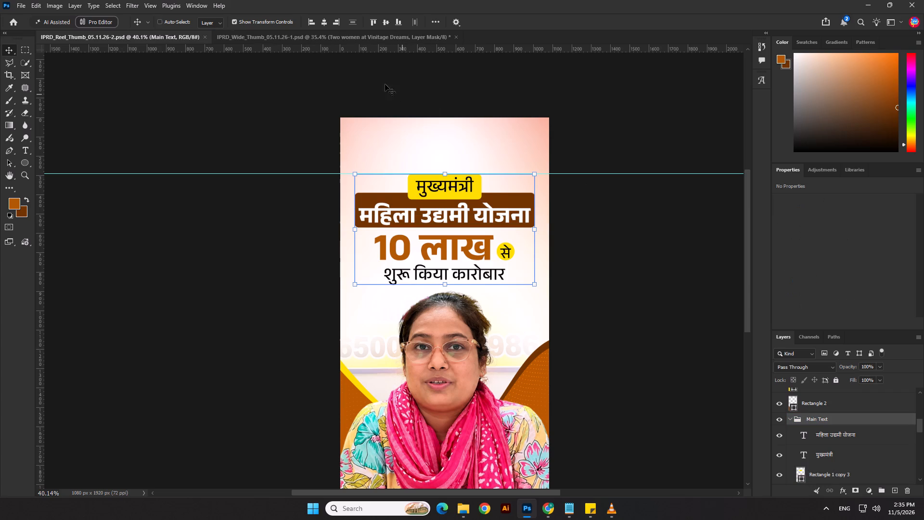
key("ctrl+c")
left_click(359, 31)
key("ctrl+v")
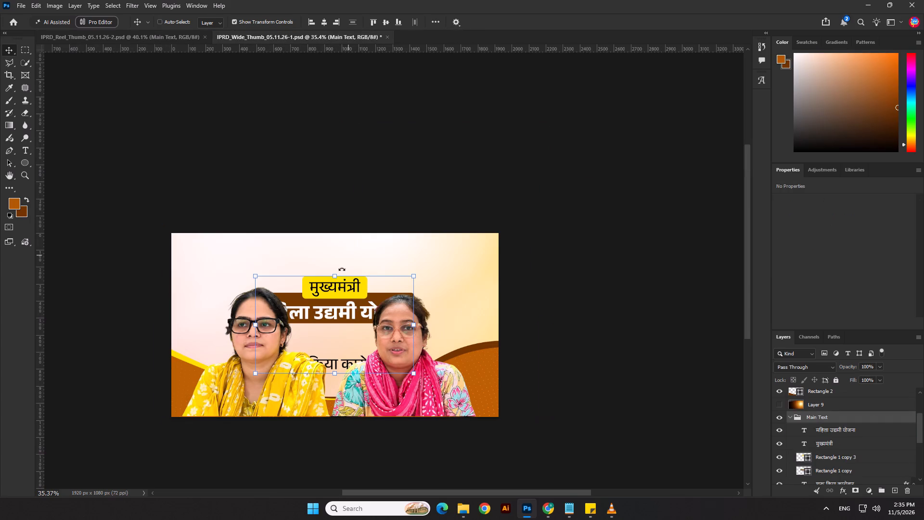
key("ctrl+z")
In the reel, move Group 1, holding 10 लाख and the circled से, to the top of the Main Text group.
left_click(176, 32)
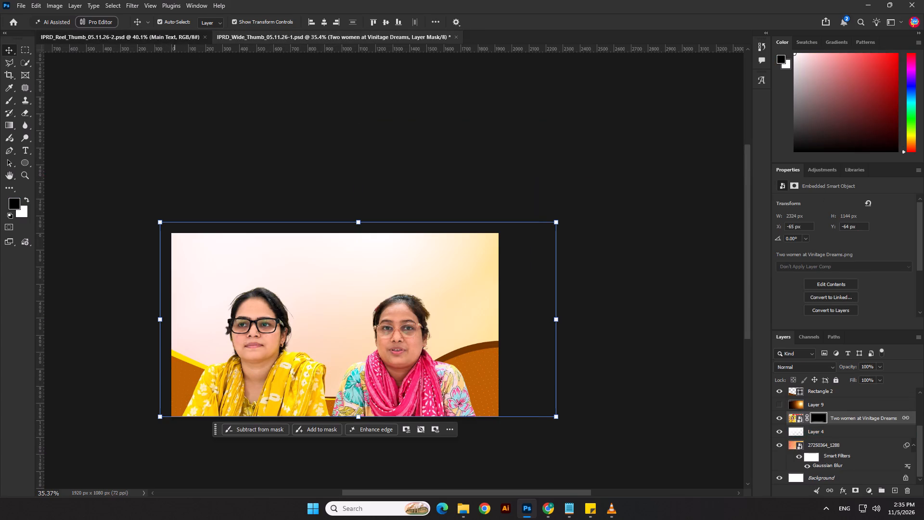
left_click(469, 249)
scroll(513, 257, "up", 2)
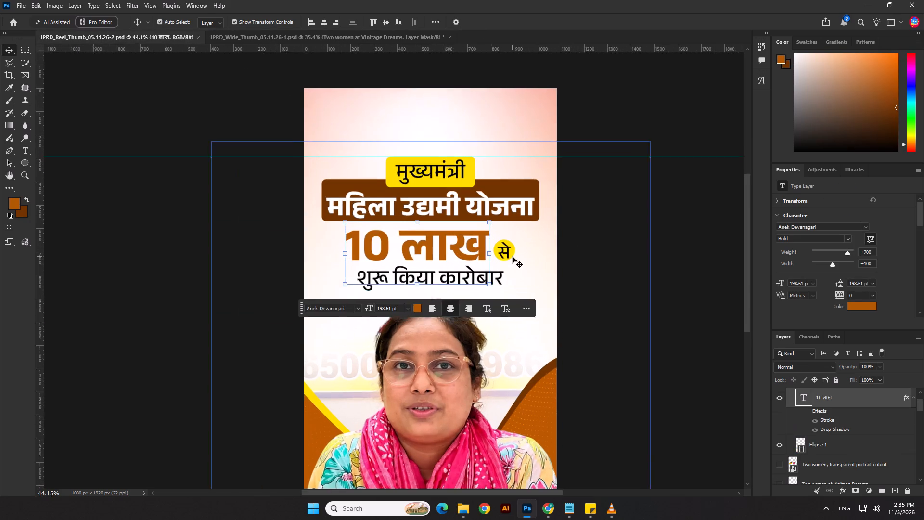
scroll(513, 257, "up", 1)
left_click(513, 256)
left_click(506, 250, "shift")
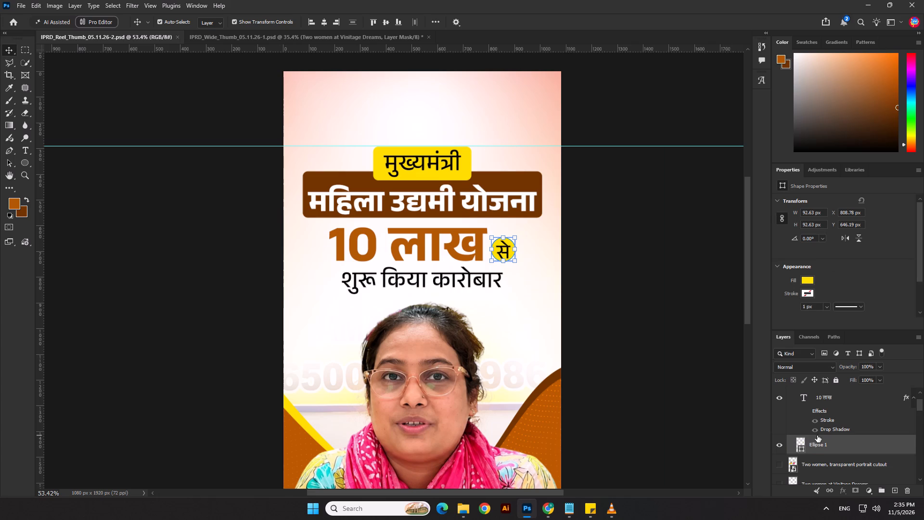
scroll(817, 435, "up", 7)
left_click(790, 394)
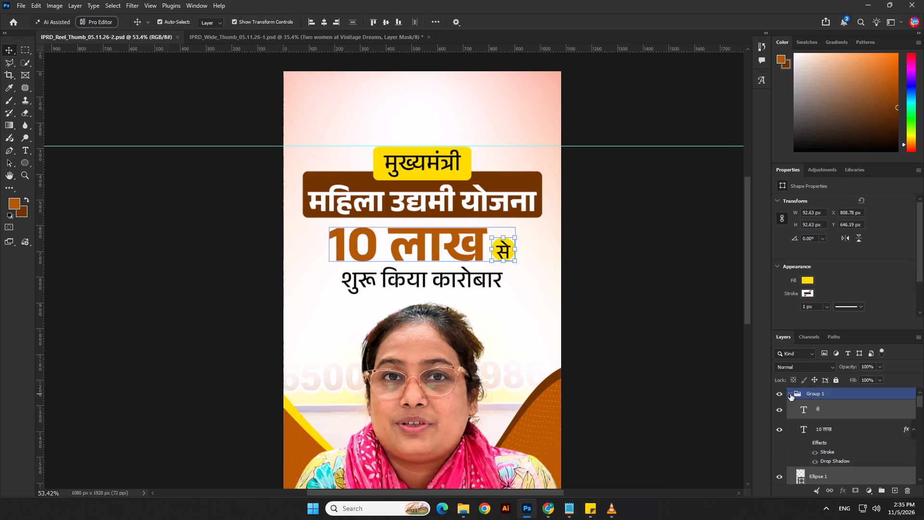
double_click(781, 394)
left_click_drag(808, 395, 823, 519)
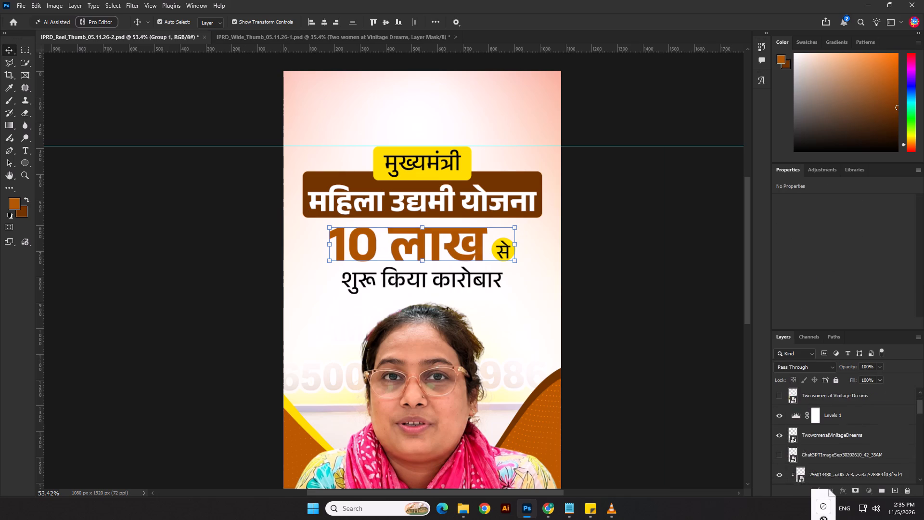
left_click_drag(823, 519, 813, 385)
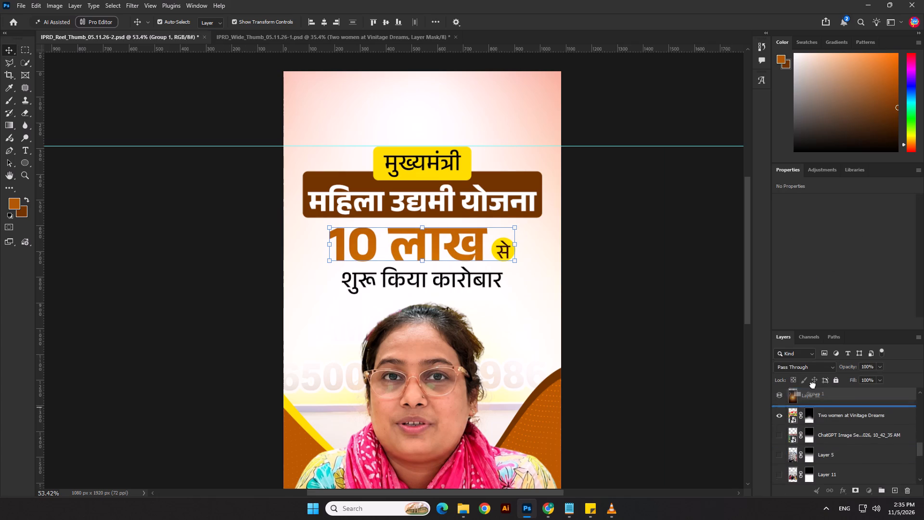
left_click_drag(813, 385, 808, 455)
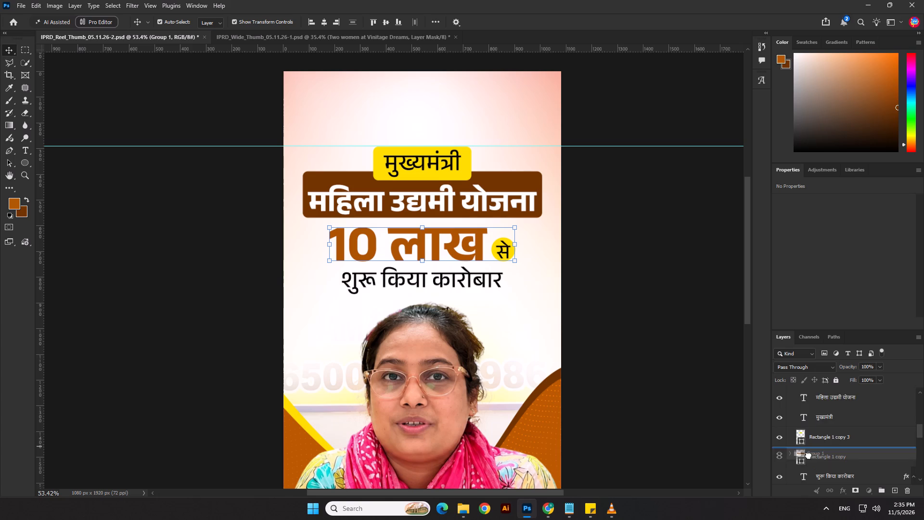
left_click_drag(808, 455, 809, 425)
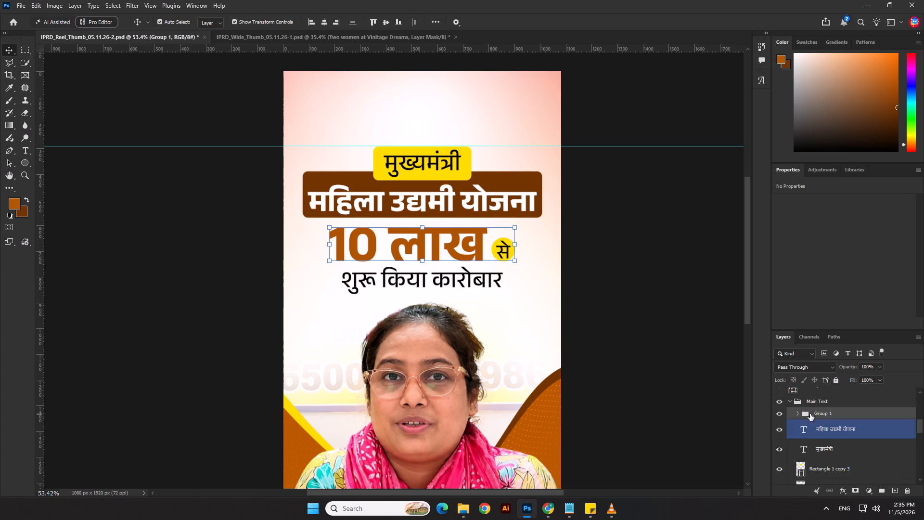
Copy the reel's Main Text group into the wide thumbnail.
left_click(817, 403)
key("ctrl+c")
left_click(346, 33)
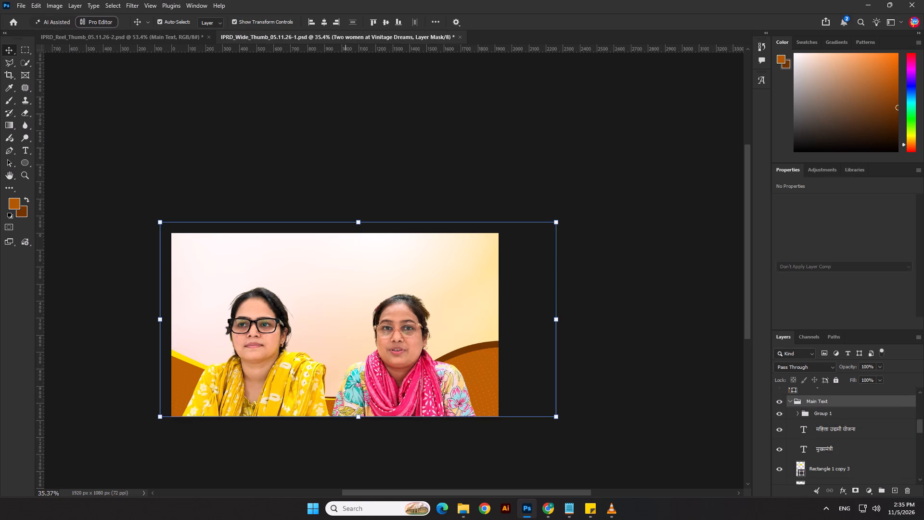
key("ctrl+v")
Scale the pasted Main Text group to about 76% and place it near the canvas's top edge, horizontally centred.
left_click_drag(336, 275, 337, 298)
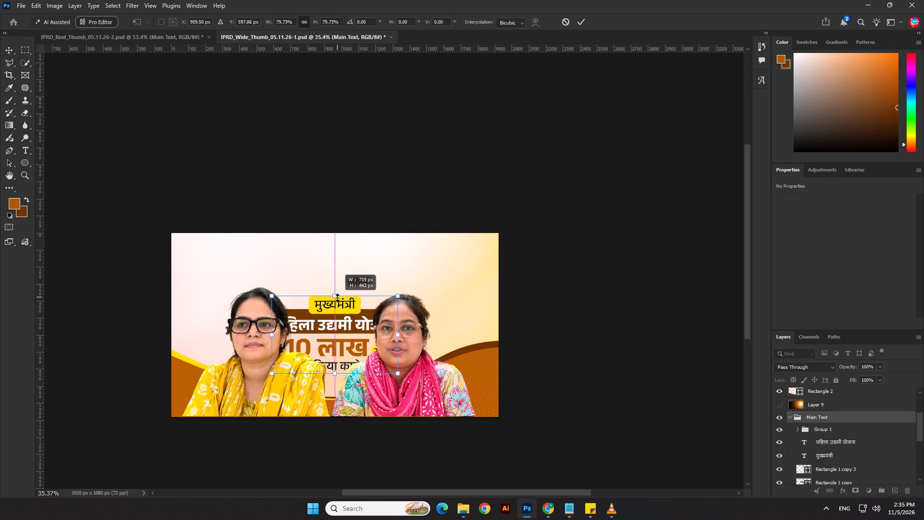
left_click_drag(337, 298, 337, 299)
left_click_drag(339, 317, 339, 260)
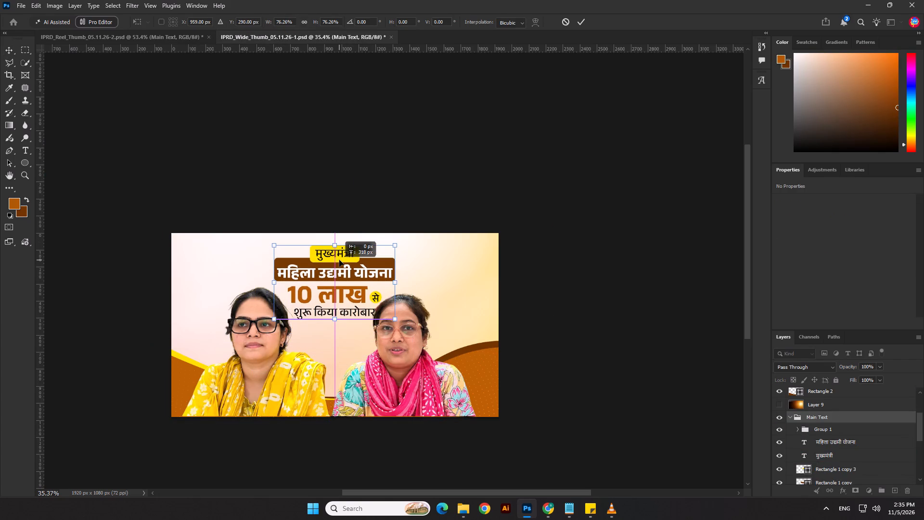
left_click_drag(339, 260, 340, 260)
key("Return")
left_click(322, 24)
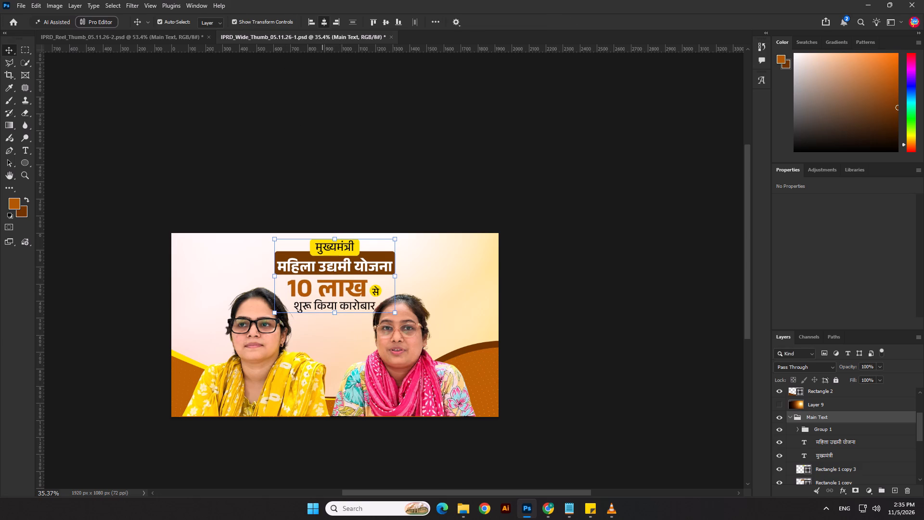
Nudge the linked two-women cutout rightwards and slightly down to X 81 px, Y 314 px.
left_click(539, 324)
left_click(412, 401)
key("Right")
key("Right")
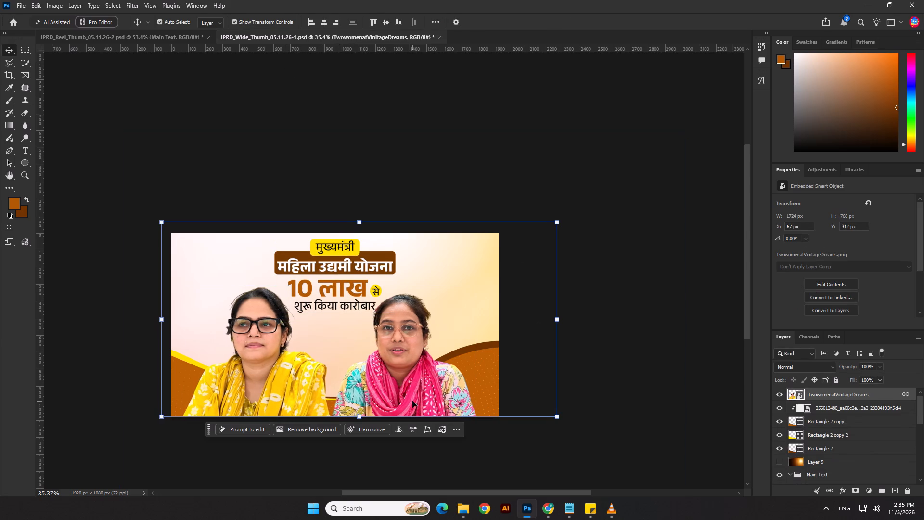
key("Right")
key("Right")
key("Right")
key("Right")
key("Right")
key("Right")
key("Right")
key("Down")
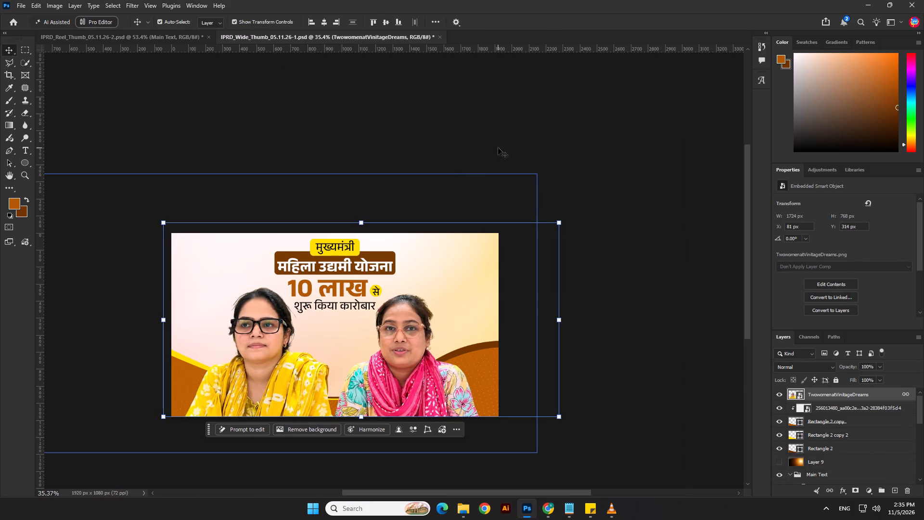
left_click(498, 148)
scroll(547, 305, "down", 3)
left_click(663, 379)
Break the शुरू किया कारोबार text into two lines, with कारोबार on the second line.
scroll(479, 340, "up", 1)
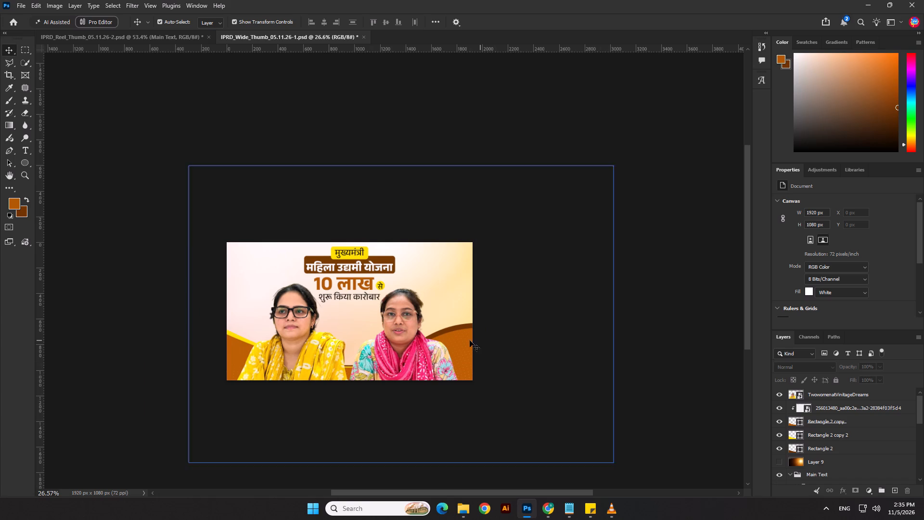
scroll(470, 340, "up", 3)
double_click(329, 291)
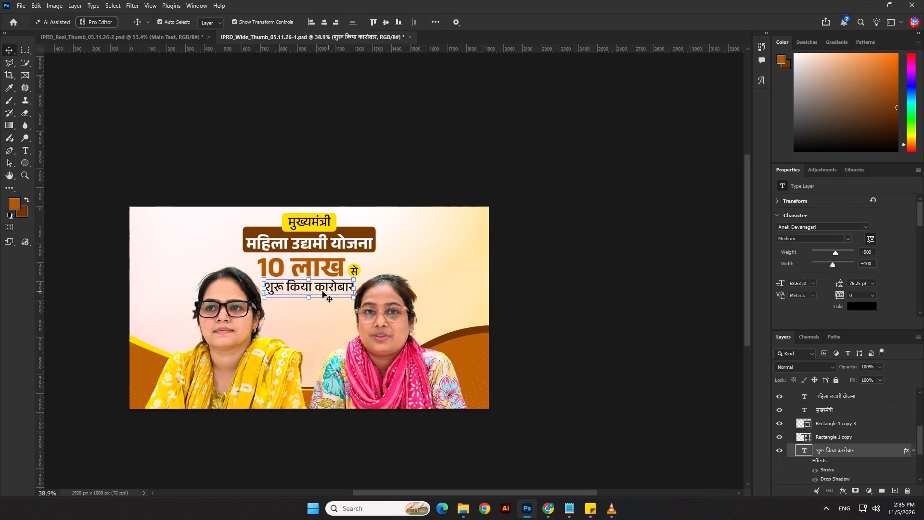
left_click(314, 287)
key("BackSpace")
key("Return")
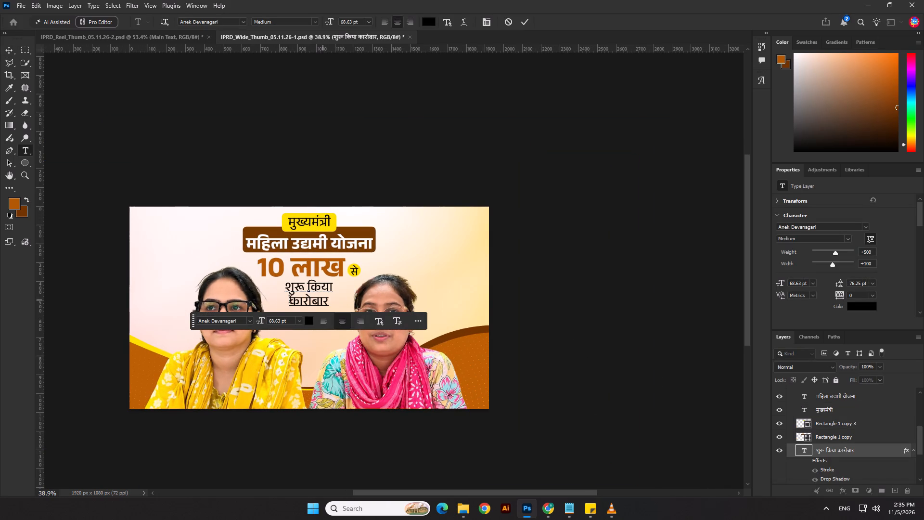
left_click_drag(287, 300, 292, 301)
left_click(528, 17)
Enlarge the two-line शुरू किया कारोबार text to about 127% and nudge it slightly down.
scroll(318, 281, "up", 2)
left_click_drag(309, 318, 309, 329)
key("Down")
key("Down")
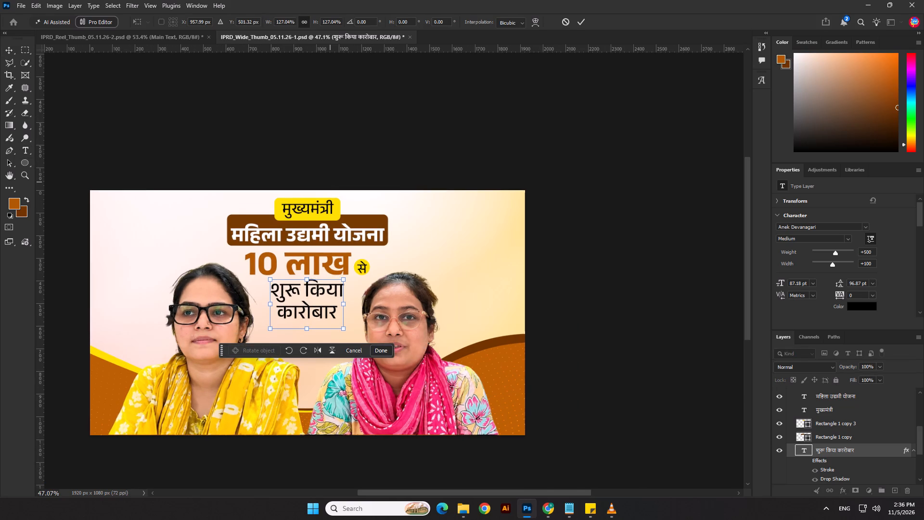
key("Down")
key("Down")
key("Down")
key("Return")
Enlarge the whole Main Text group slightly, keeping its top edge fixed.
scroll(809, 409, "up", 4)
left_click(820, 422)
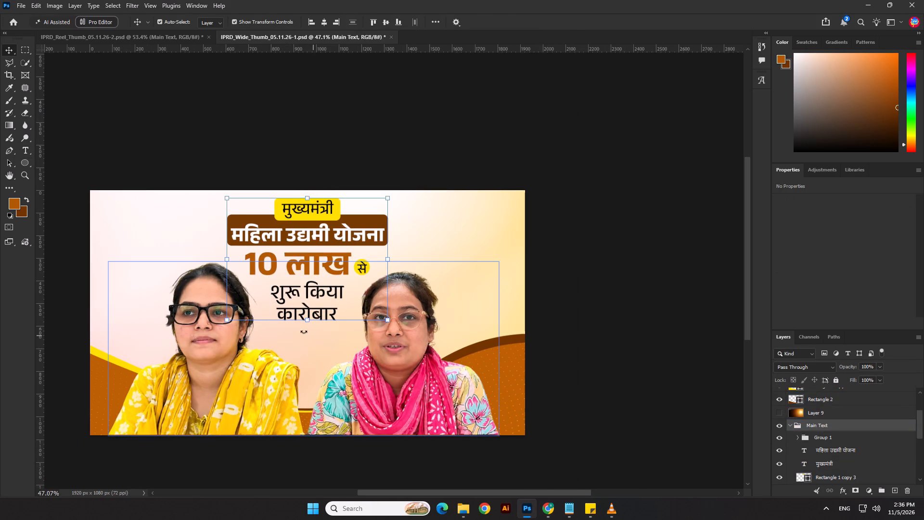
left_click_drag(307, 325, 308, 334)
key("Return")
left_click(599, 260)
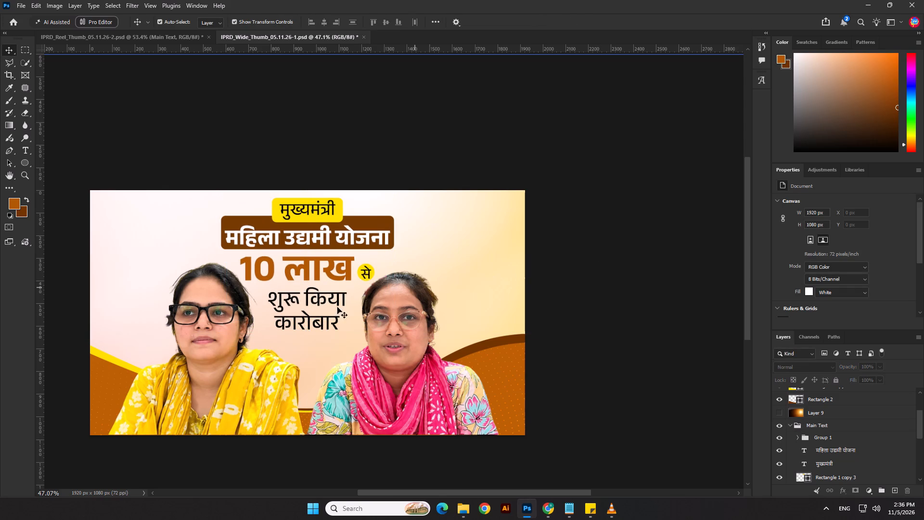
Set the font size of the शुरू किया line to 90 pt.
double_click(315, 321)
left_click_drag(346, 297, 267, 307)
left_click_drag(783, 281, 775, 283)
left_click_drag(796, 284, 779, 283)
type("90")
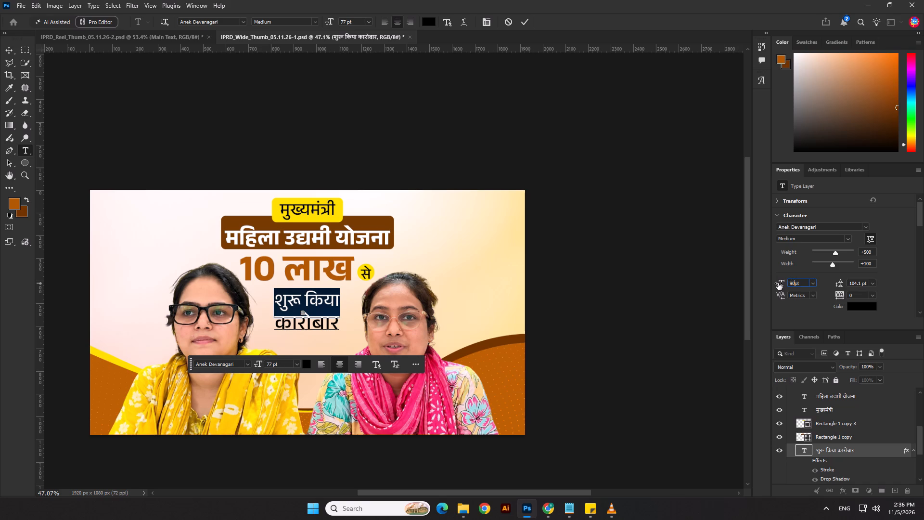
key("Return")
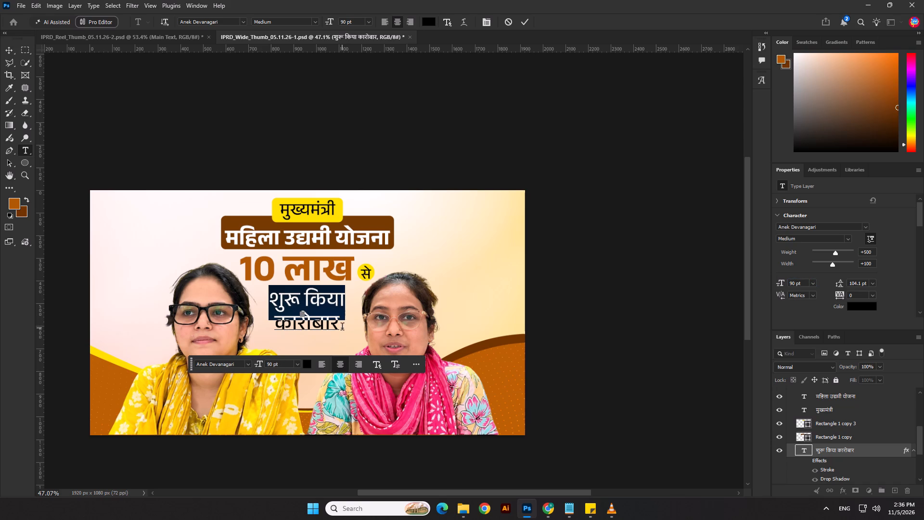
Set the font size of the कारोबार line to 129 pt and its leading to 125 pt.
left_click_drag(342, 328, 262, 337)
left_click_drag(776, 286, 785, 286)
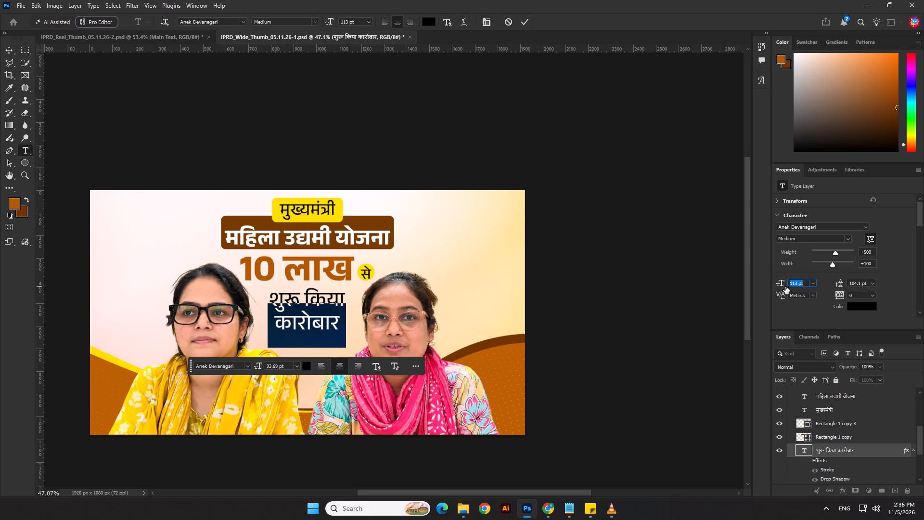
left_click_drag(785, 286, 793, 286)
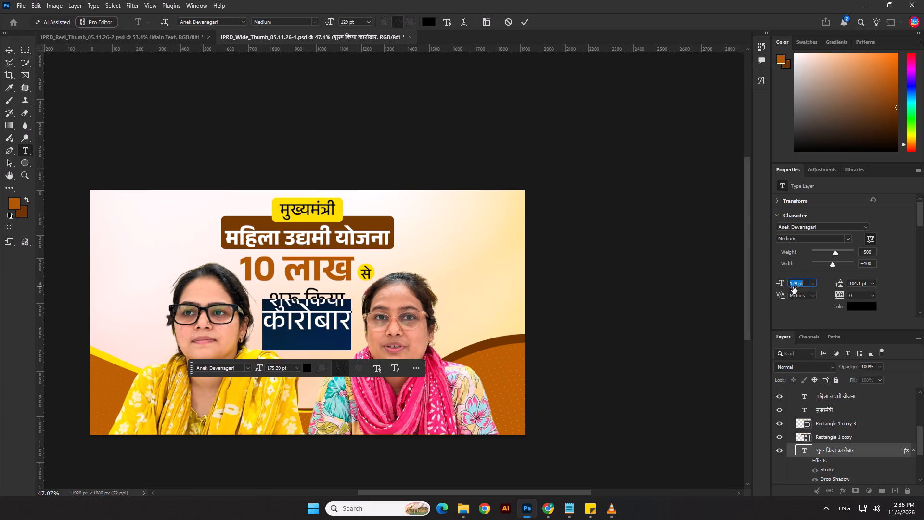
left_click_drag(839, 281, 849, 283)
Make the कारोबार line SemiBold and colour it dark brown #763a01, sampled from the महिला उद्यमी योजना box.
left_click(847, 241)
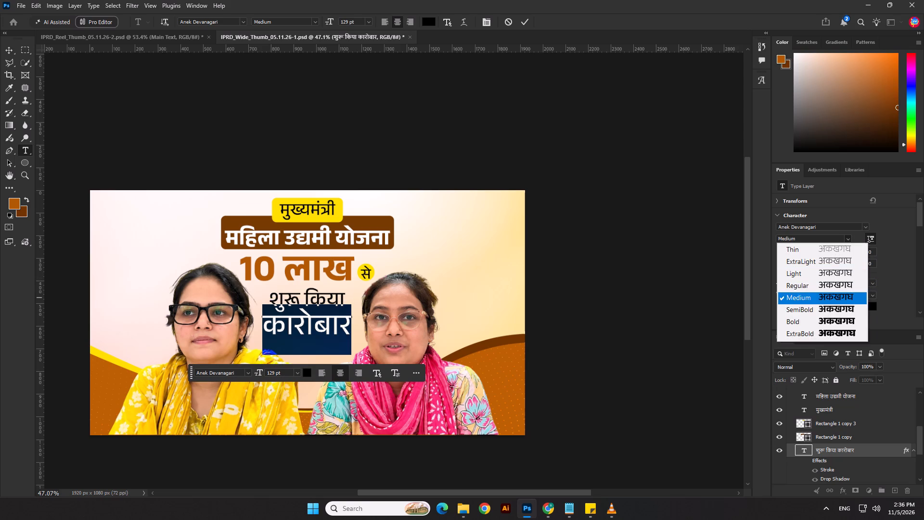
left_click(816, 313)
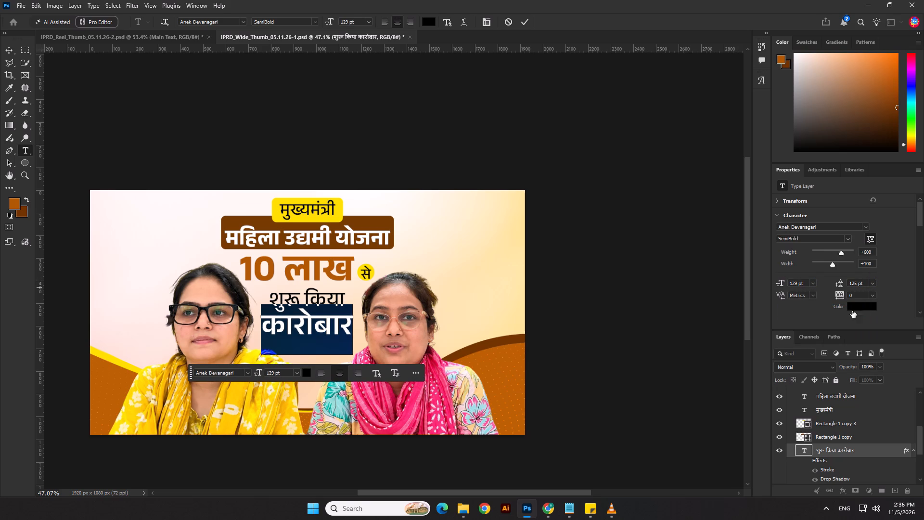
left_click(861, 310)
left_click(384, 225)
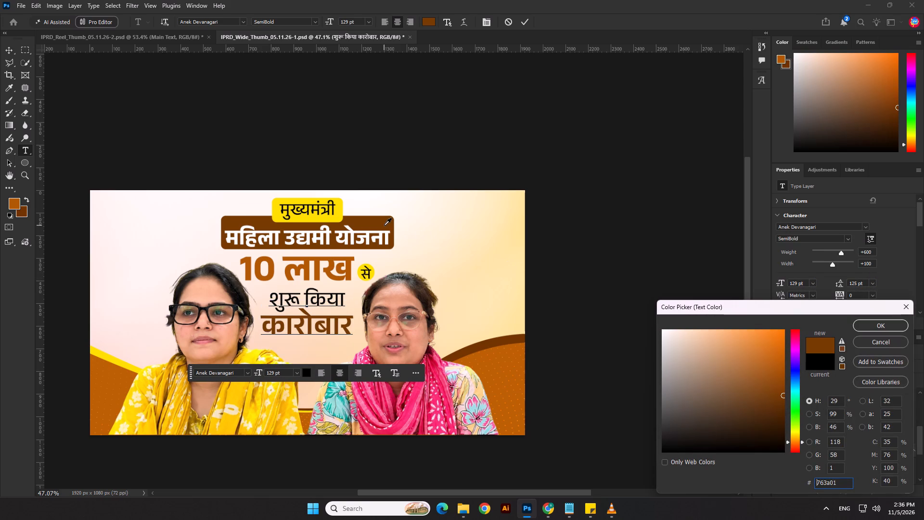
left_click(882, 319)
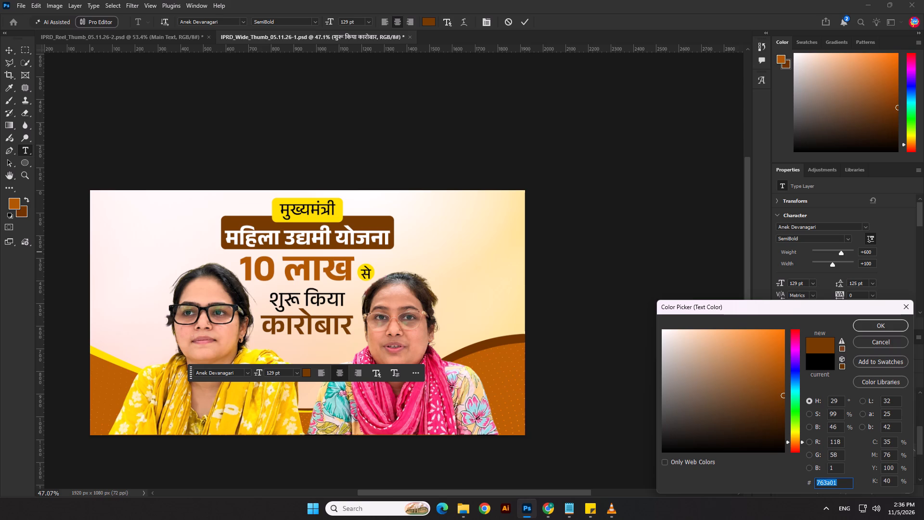
left_click(864, 324)
Change the कारोबार line's weight to Bold and its leading to 132 pt.
left_click(847, 236)
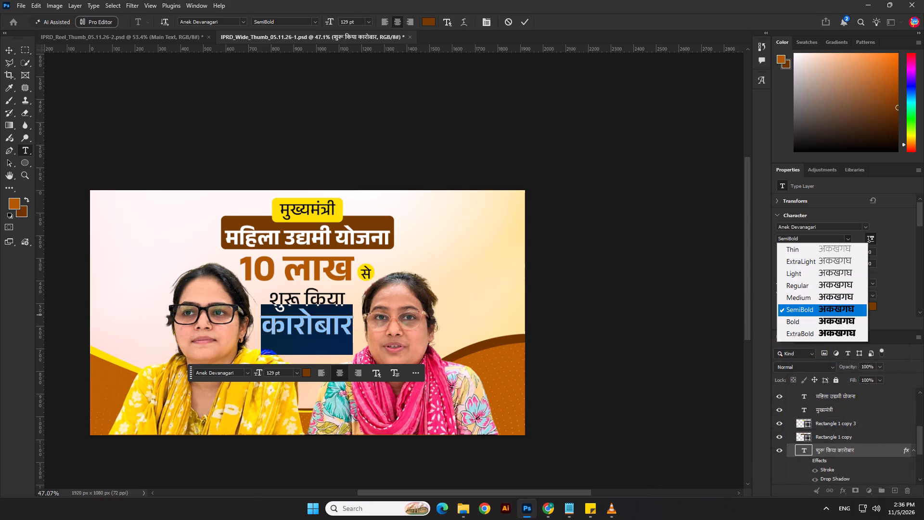
left_click(817, 319)
left_click(838, 284)
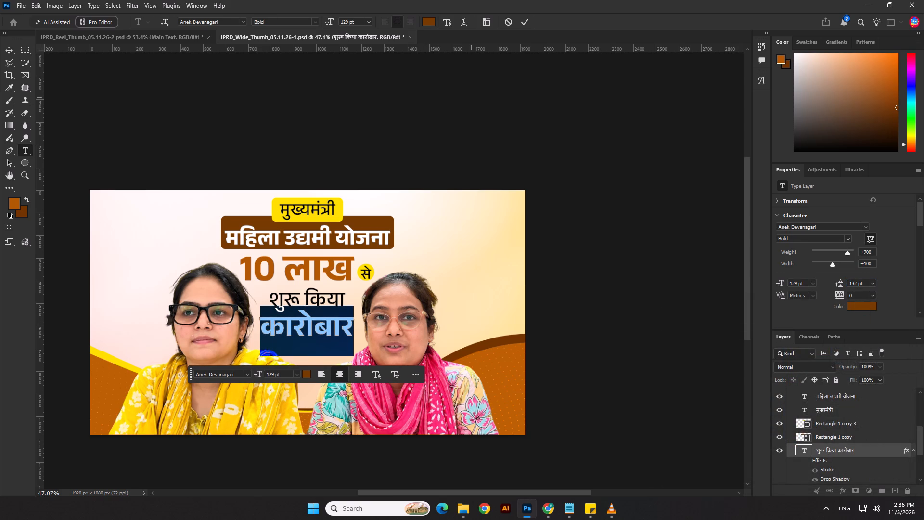
left_click(525, 20)
left_click(526, 88)
Enlarge the से text together with its yellow circle, making the circle about 85 px wide.
left_click(318, 205)
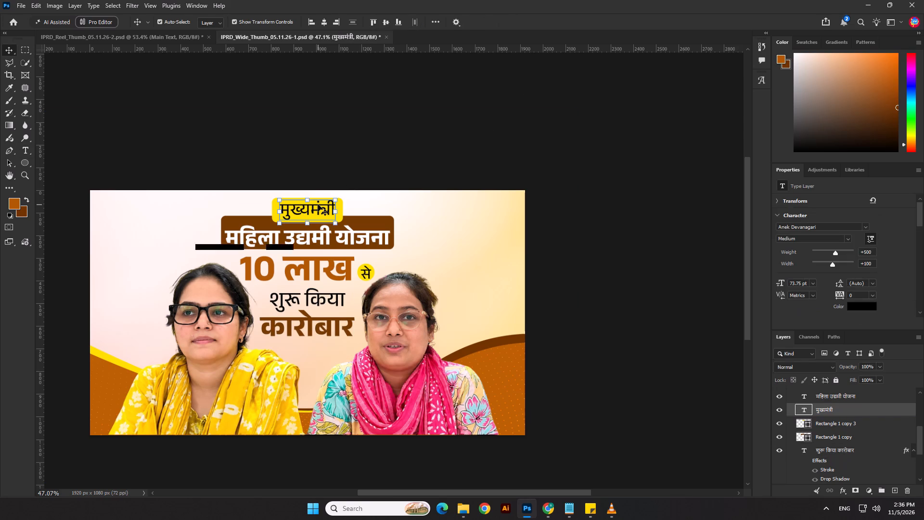
left_click(368, 273)
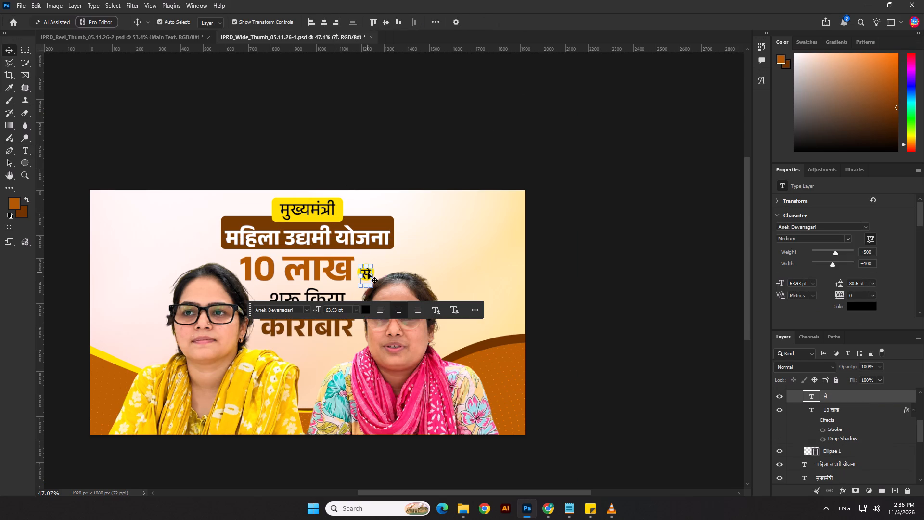
left_click(668, 264)
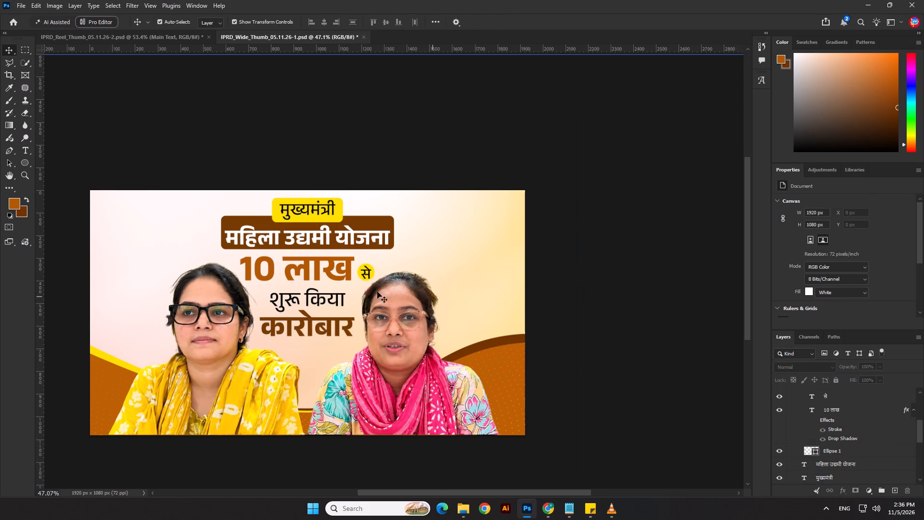
scroll(360, 289, "up", 7)
left_click(381, 269)
left_click(372, 268, "shift")
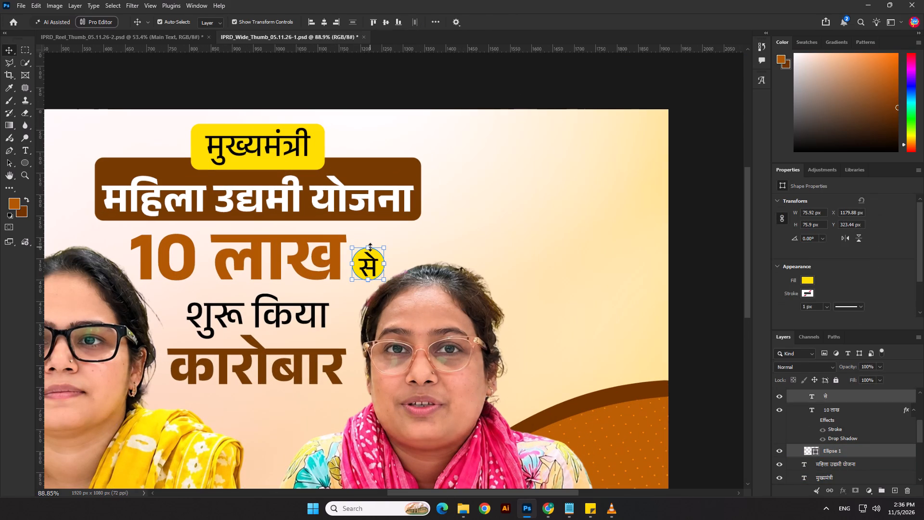
left_click(370, 247)
key("Return")
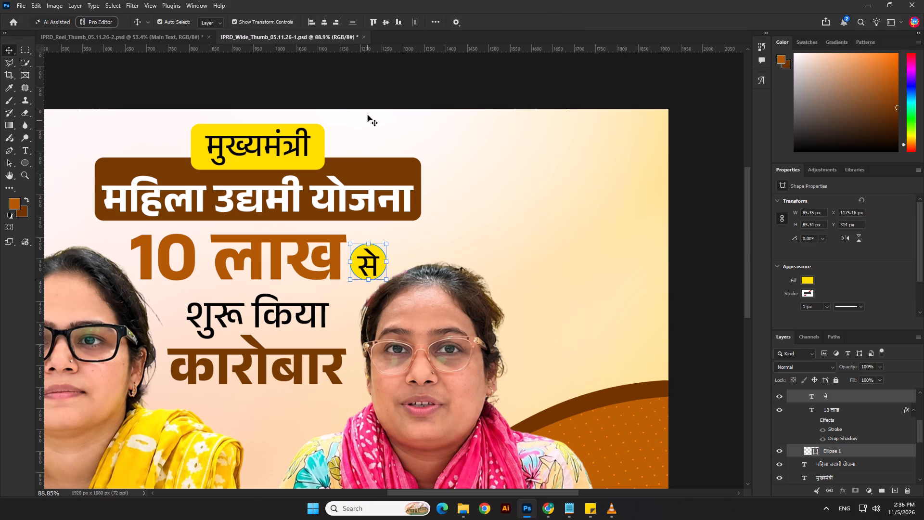
left_click(368, 115)
Set the font size of the मुख्यमंत्री text to 75 pt.
left_click(292, 142)
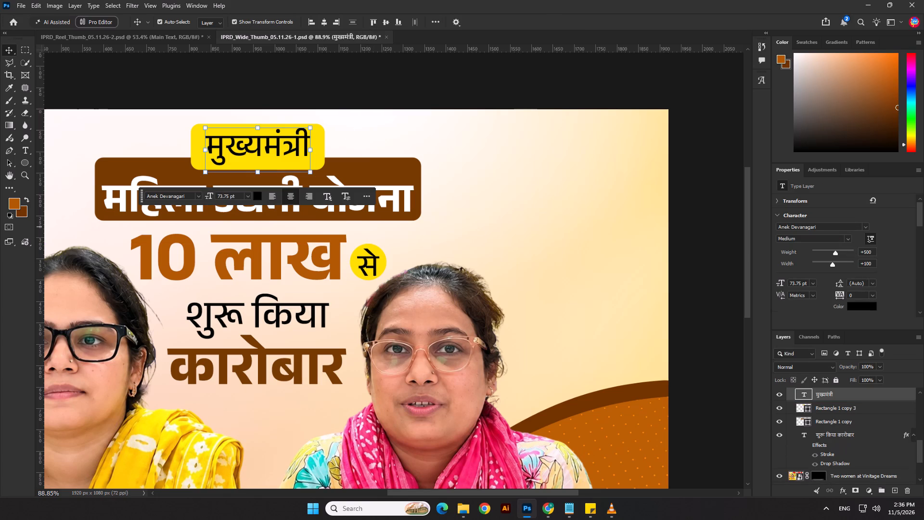
left_click_drag(802, 282, 756, 288)
type("75")
key("Return")
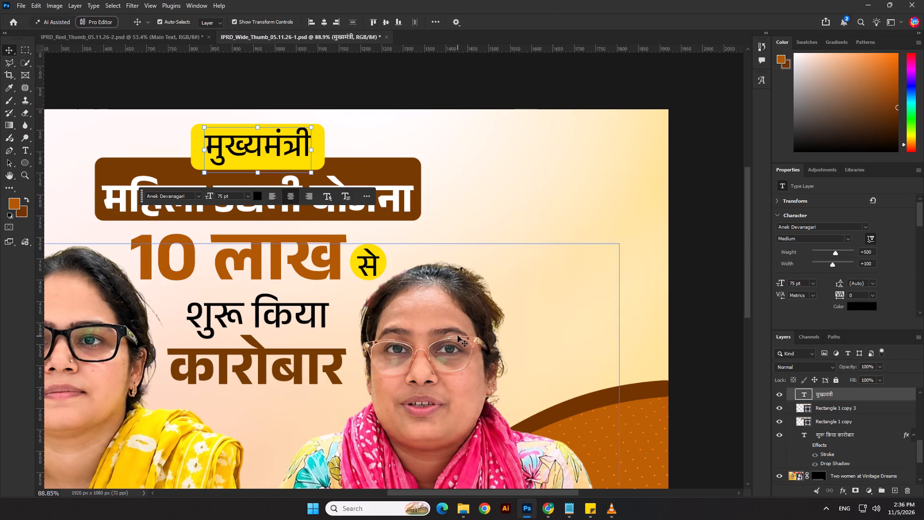
left_click(324, 25)
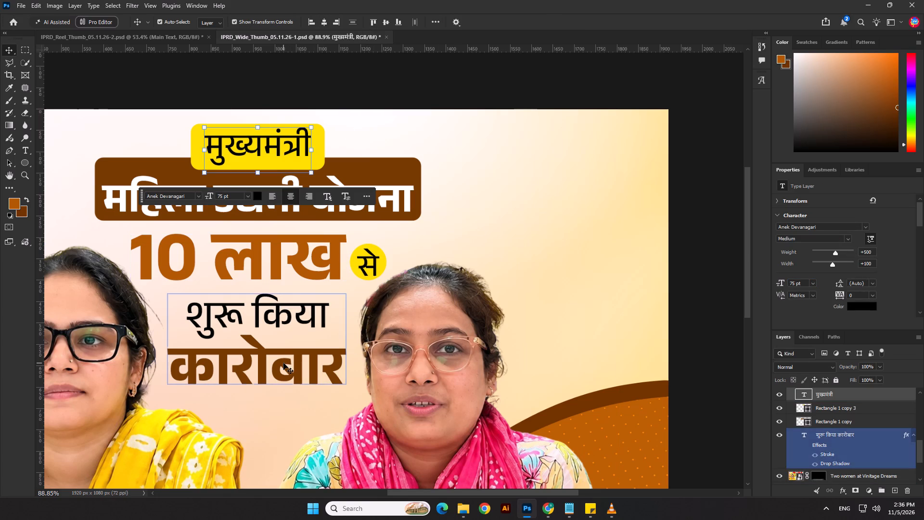
Set the font size of the शुरू किया line to 75 pt.
left_click(283, 363)
double_click(289, 316)
left_click_drag(324, 317, 133, 325)
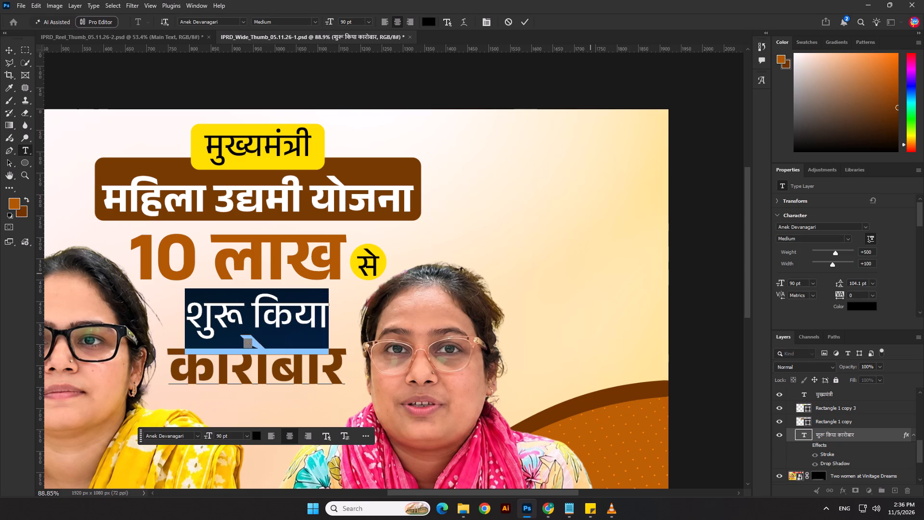
left_click_drag(795, 282, 776, 284)
type("85")
key("BackSpace")
key("BackSpace")
type("75")
key("Return")
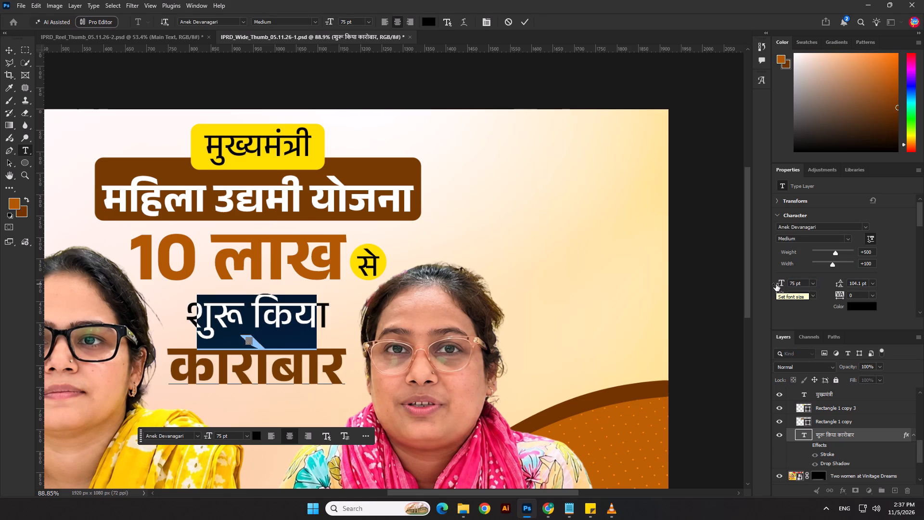
left_click(526, 25)
Nudge the two-line शुरू किया कारोबार text slightly up, closer to the 10 लाख line.
key("shift+Up")
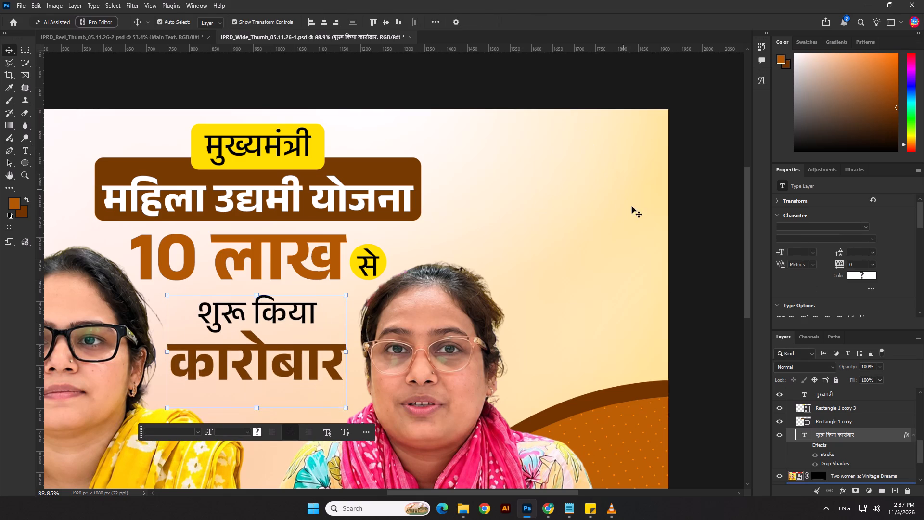
key("shift+Up")
scroll(474, 273, "down", 4)
key("Down")
left_click(643, 233)
scroll(395, 224, "down", 6)
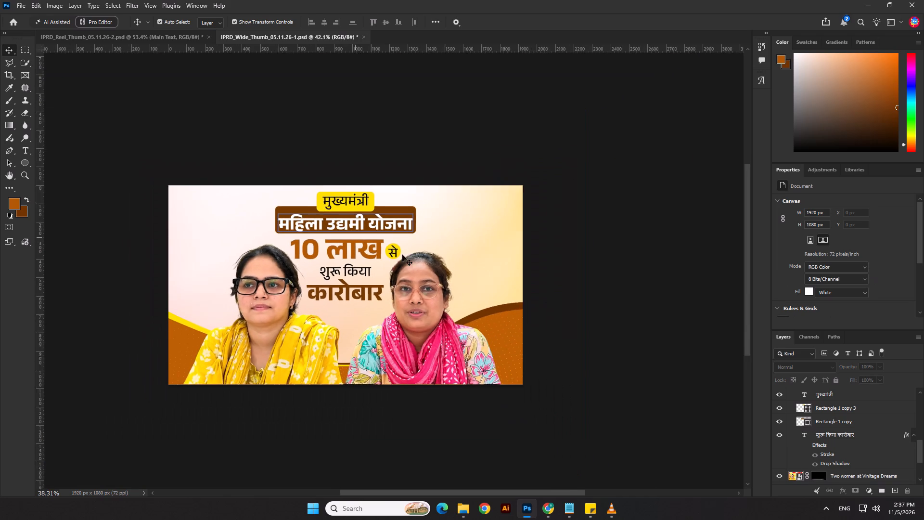
left_click(702, 274)
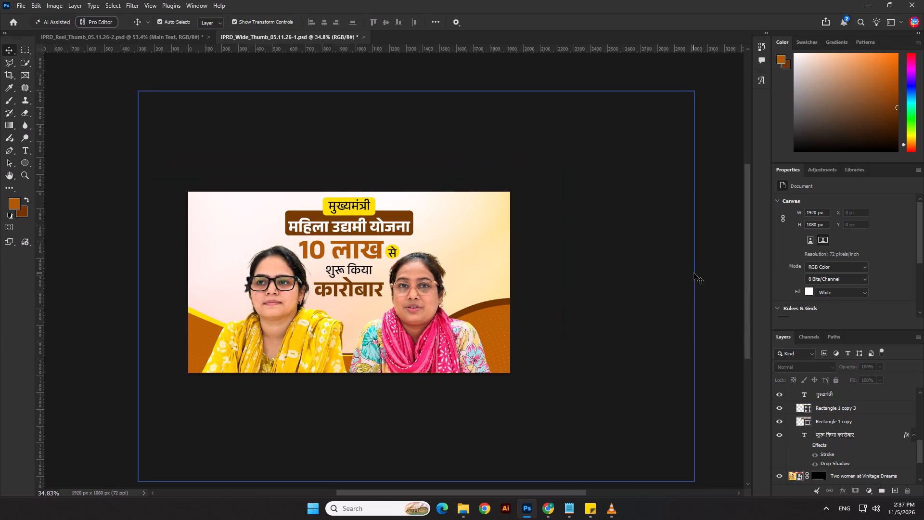
Check the Two women at Vinitage Dreams.png photo in the Downloads folder and place it into the wide thumbnail in Photoshop.
key("alt+Tab")
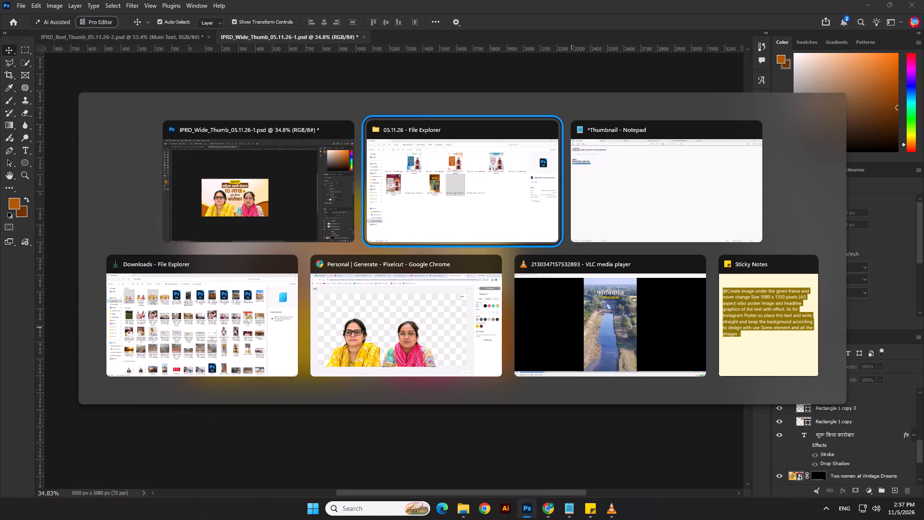
left_click(38, 139)
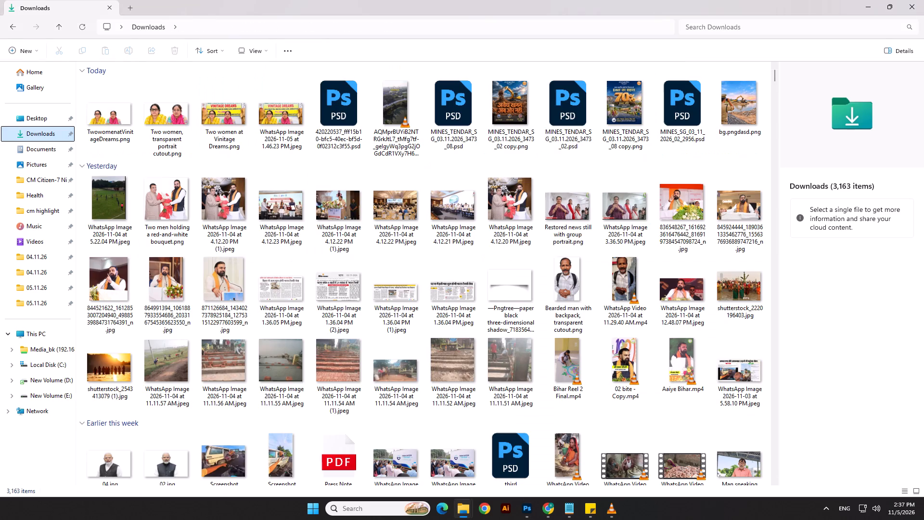
double_click(230, 122)
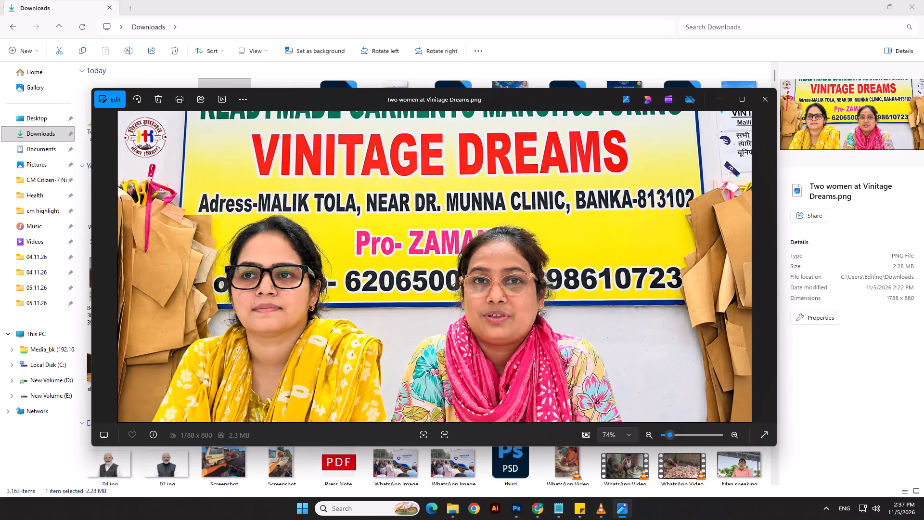
left_click(768, 100)
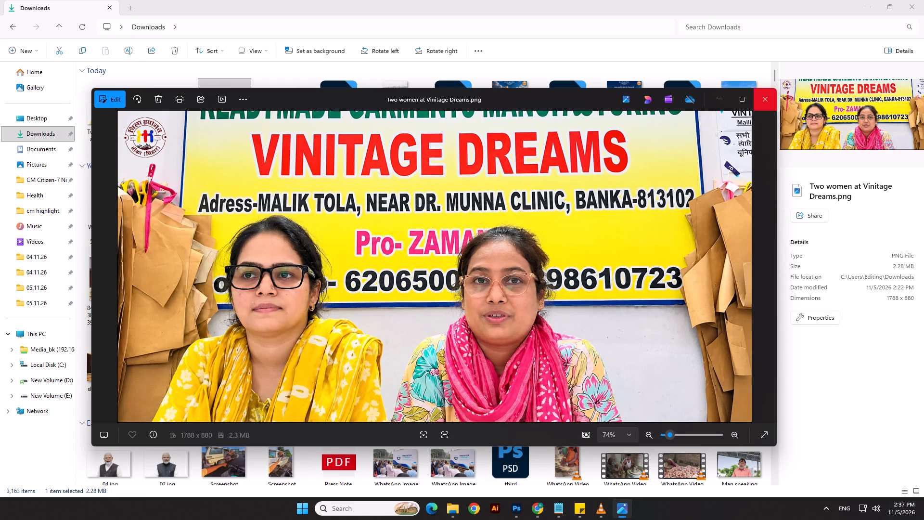
left_click_drag(223, 116, 297, 222)
key("alt+Tab")
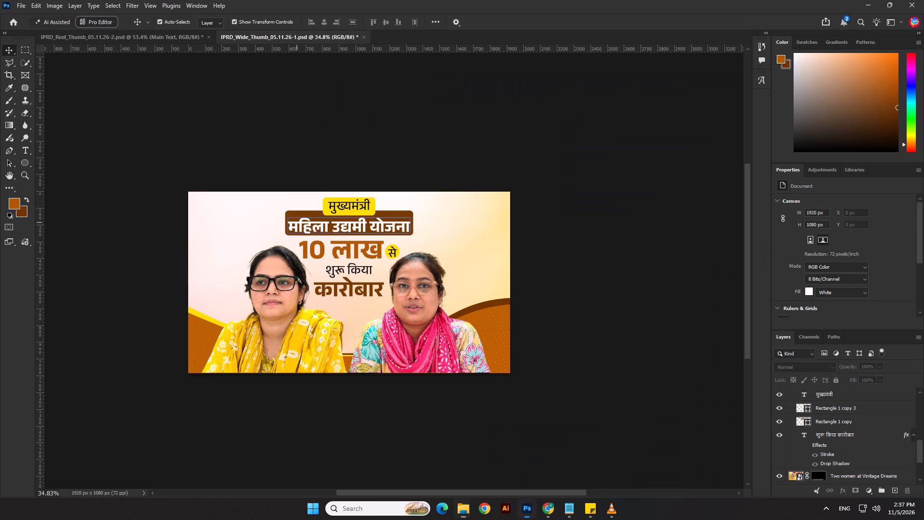
left_click_drag(297, 222, 258, 285)
Move the placed photo's layer down the stack to just above Layer 4, behind the cut-out women and headline.
scroll(840, 424, "up", 6)
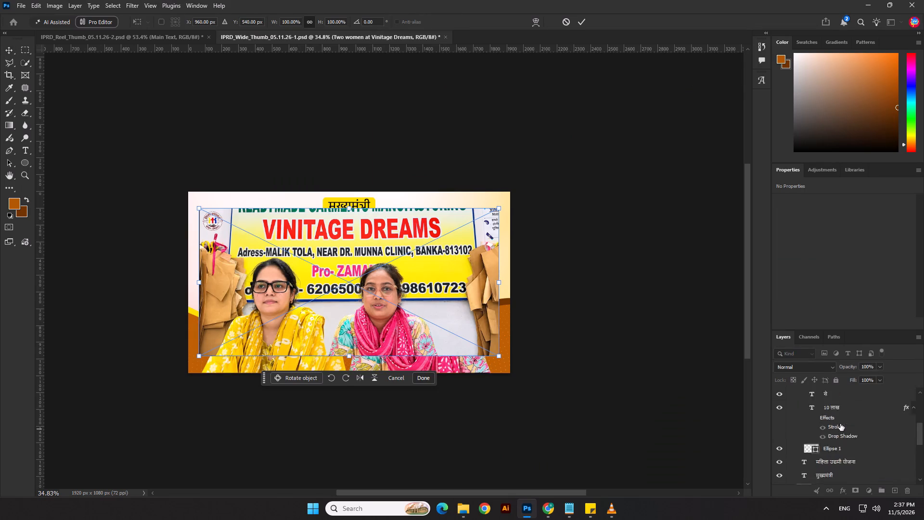
scroll(840, 424, "up", 11)
left_click_drag(828, 397, 818, 519)
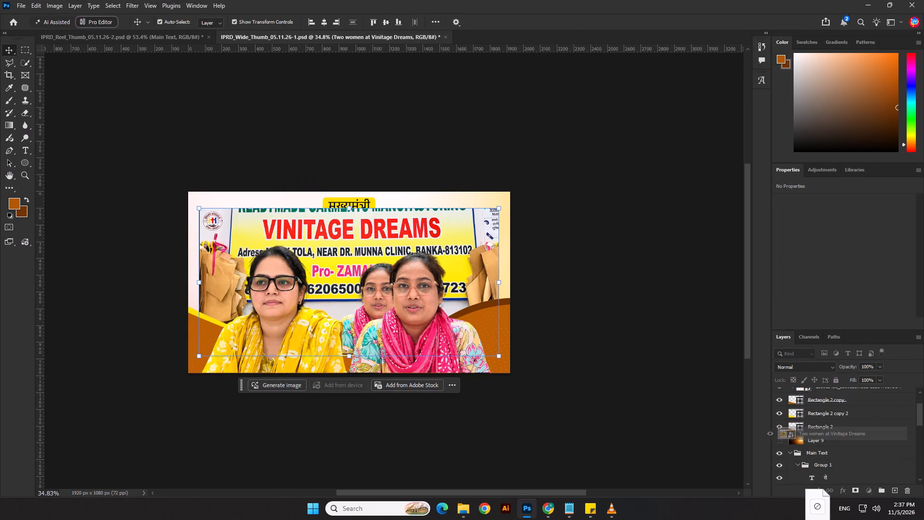
left_click_drag(818, 519, 831, 445)
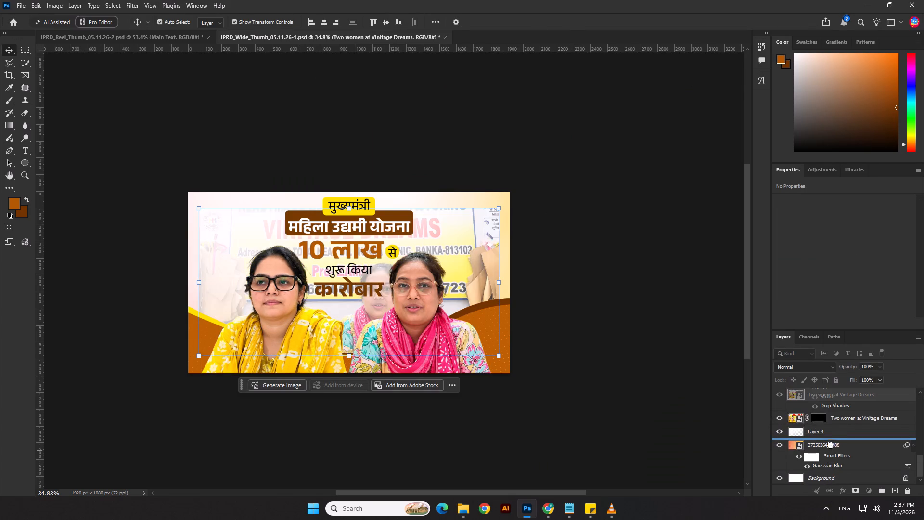
left_click_drag(831, 445, 822, 423)
Move the placed photo to the canvas's top-left corner, at X 0 px and Y -15 px.
left_click(223, 274)
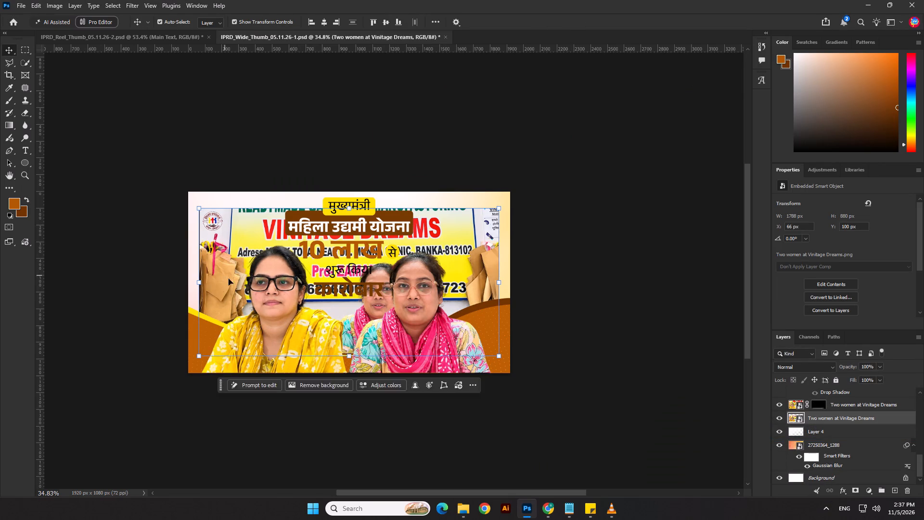
left_click_drag(229, 285, 216, 265)
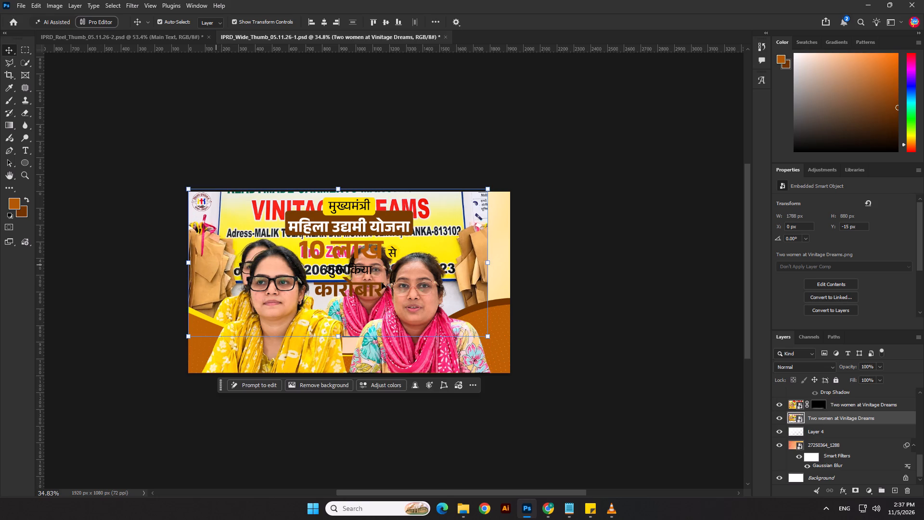
key("Return")
Add a layer mask to the placed photo and brush black with a soft 1000 px brush behind the headline and left woman.
left_click(852, 493)
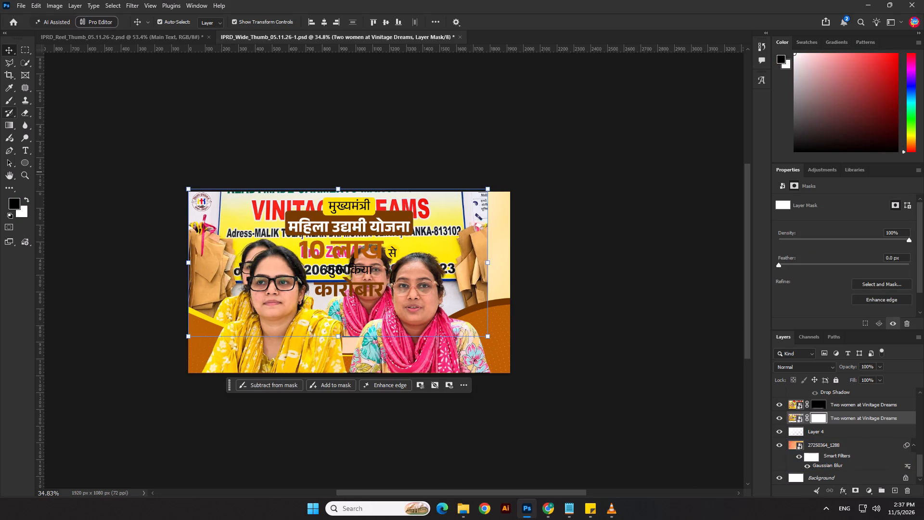
left_click(11, 103)
left_click_drag(447, 235, 366, 204)
left_click_drag(364, 209, 335, 226)
left_click_drag(332, 226, 304, 211)
left_click_drag(295, 213, 291, 224)
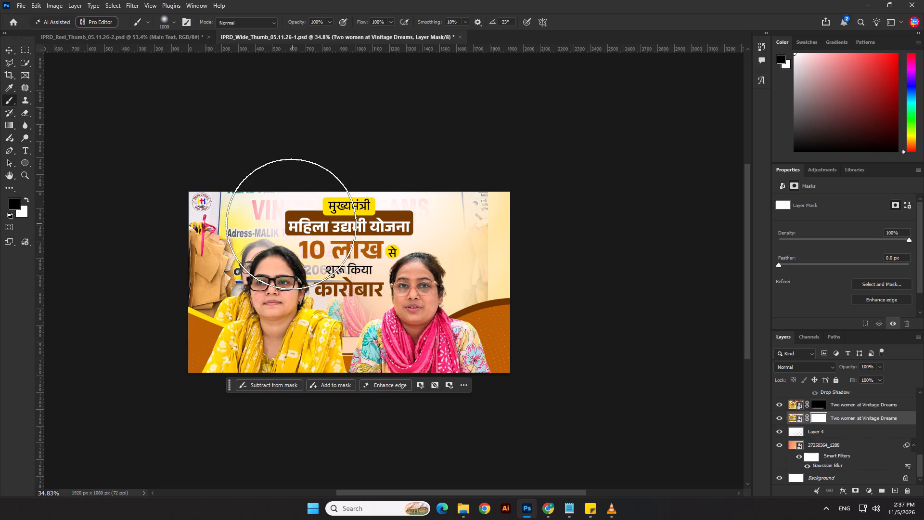
left_click_drag(291, 224, 283, 204)
left_click_drag(278, 196, 272, 201)
left_click_drag(270, 204, 264, 212)
double_click(263, 209)
left_click(262, 193)
left_click_drag(282, 235, 285, 324)
left_click_drag(285, 325, 284, 335)
left_click_drag(282, 343, 282, 348)
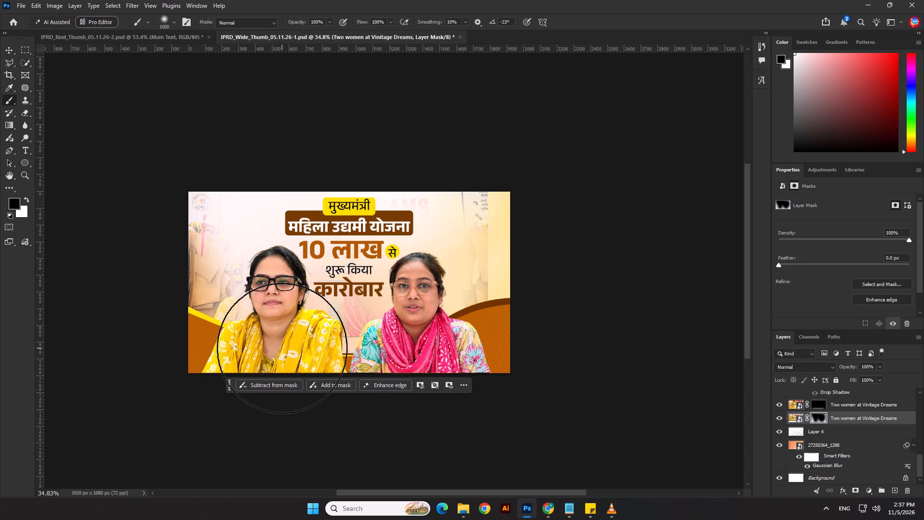
Brush more black on the photo's mask across the lower centre and right side, keeping only a faint trace at the left edge.
left_click(282, 349)
left_click(269, 330)
left_click(263, 343)
left_click_drag(263, 344, 379, 281)
left_click_drag(382, 259, 419, 214)
left_click_drag(428, 240, 468, 206)
left_click_drag(476, 196, 505, 186)
left_click_drag(500, 226, 504, 328)
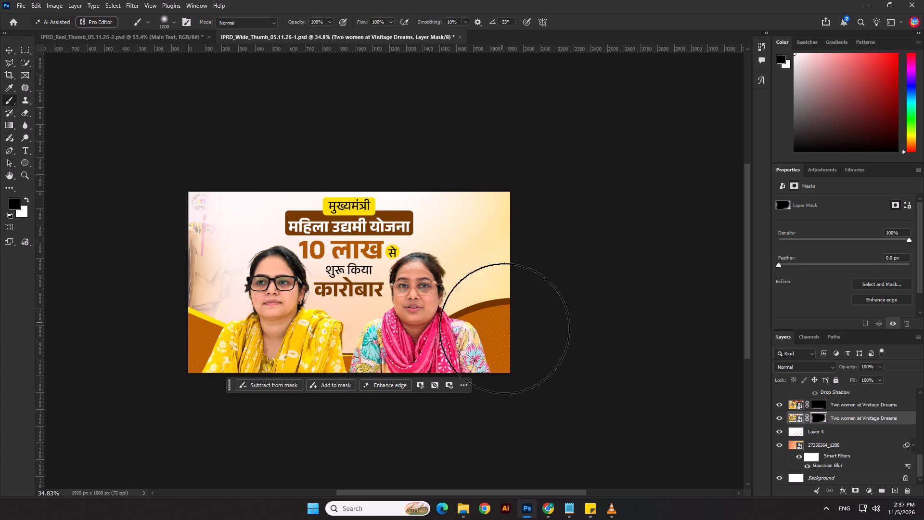
Brush more black with the 1000 px brush on the placed photo's mask over the right and centre of the canvas.
left_click_drag(504, 328, 497, 255)
left_click_drag(479, 228, 395, 302)
Paint black on the photo's mask with a 500 px brush to hide the round logo in the canvas's top-left corner.
scroll(202, 167, "up", 4)
key("bracketleft")
key("bracketleft")
key("bracketleft")
key("bracketleft")
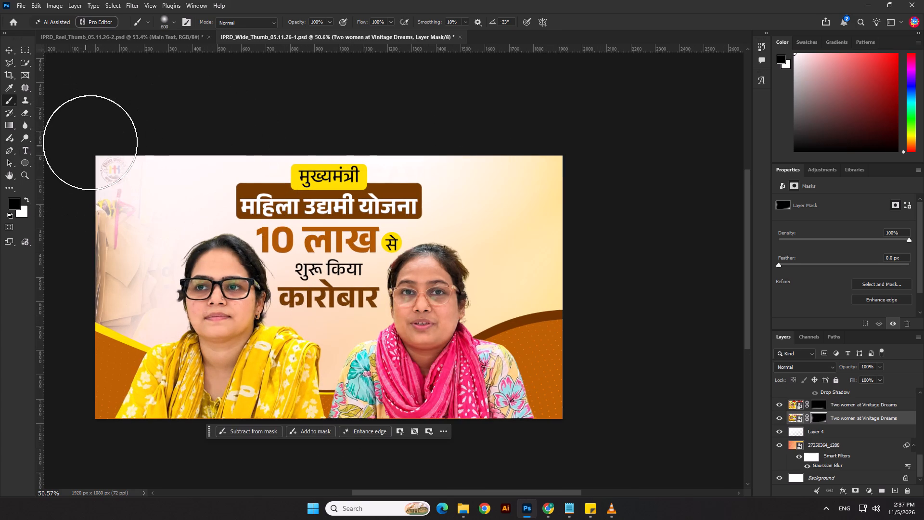
key("bracketleft")
left_click(90, 143)
left_click(97, 145)
left_click(112, 143)
left_click_drag(121, 144, 138, 148)
Brush black with a 300 px brush on the photo's mask between the left-edge trace and the left woman.
key("bracketleft")
key("bracketleft")
left_click(159, 193)
left_click_drag(159, 199, 161, 205)
left_click_drag(162, 208, 175, 241)
left_click_drag(180, 259, 186, 281)
left_click_drag(187, 291, 149, 366)
left_click_drag(147, 371, 153, 385)
left_click(153, 385)
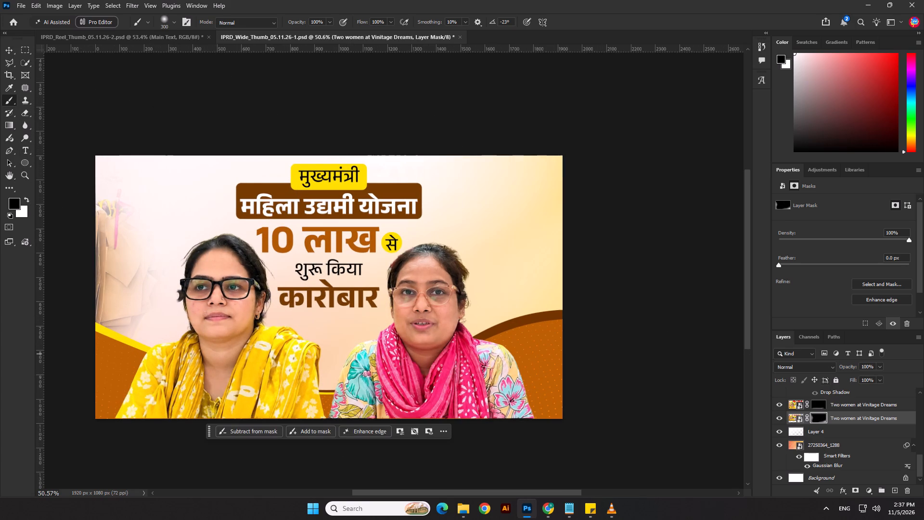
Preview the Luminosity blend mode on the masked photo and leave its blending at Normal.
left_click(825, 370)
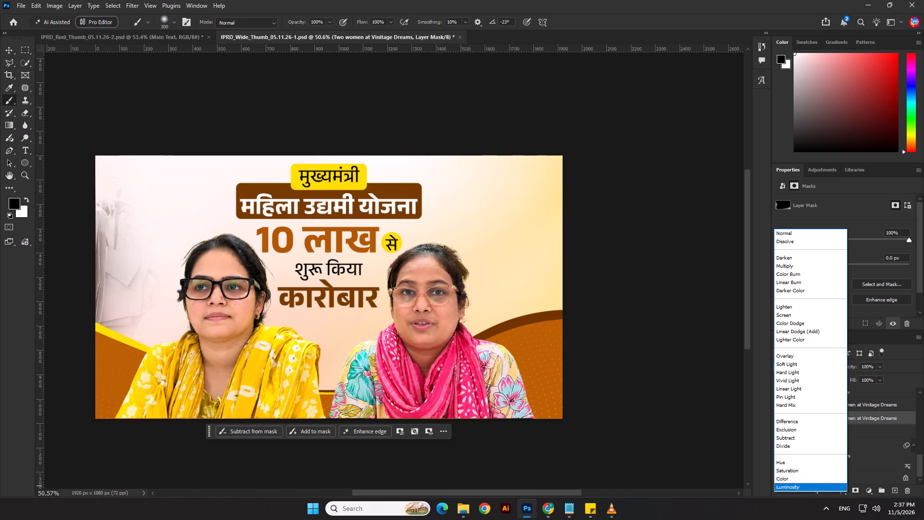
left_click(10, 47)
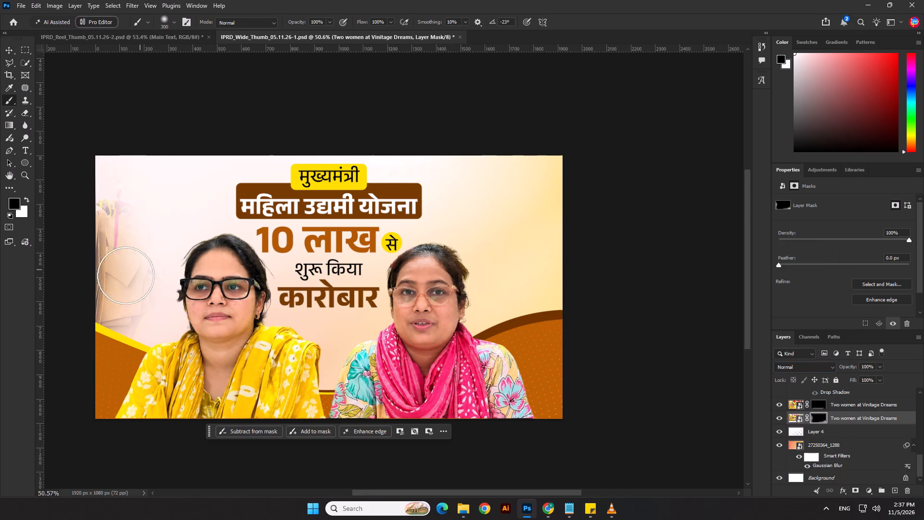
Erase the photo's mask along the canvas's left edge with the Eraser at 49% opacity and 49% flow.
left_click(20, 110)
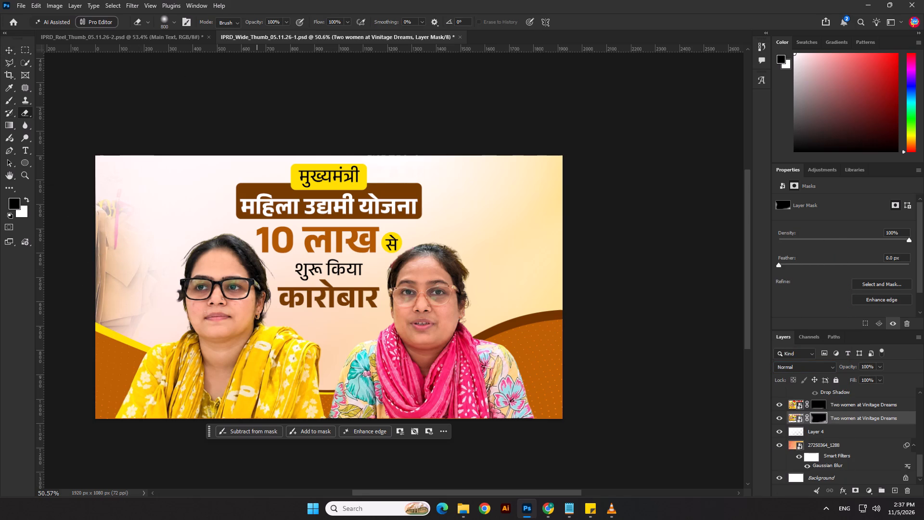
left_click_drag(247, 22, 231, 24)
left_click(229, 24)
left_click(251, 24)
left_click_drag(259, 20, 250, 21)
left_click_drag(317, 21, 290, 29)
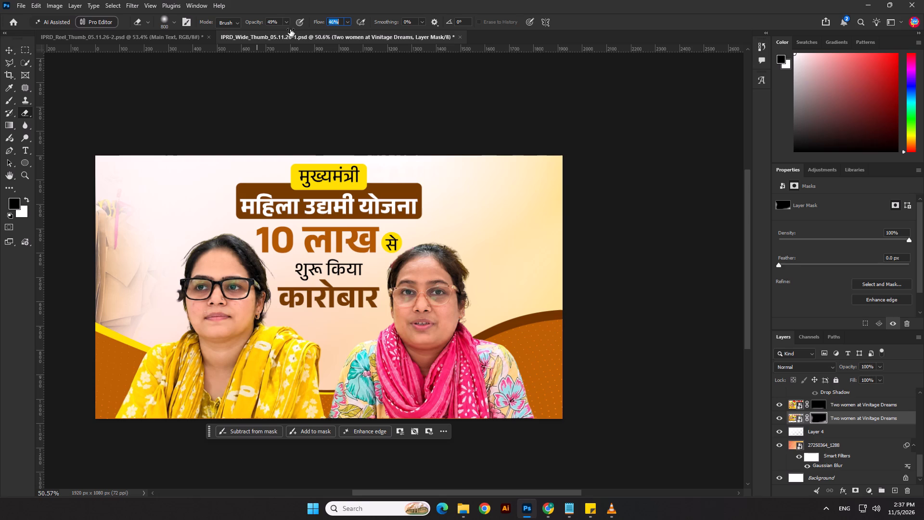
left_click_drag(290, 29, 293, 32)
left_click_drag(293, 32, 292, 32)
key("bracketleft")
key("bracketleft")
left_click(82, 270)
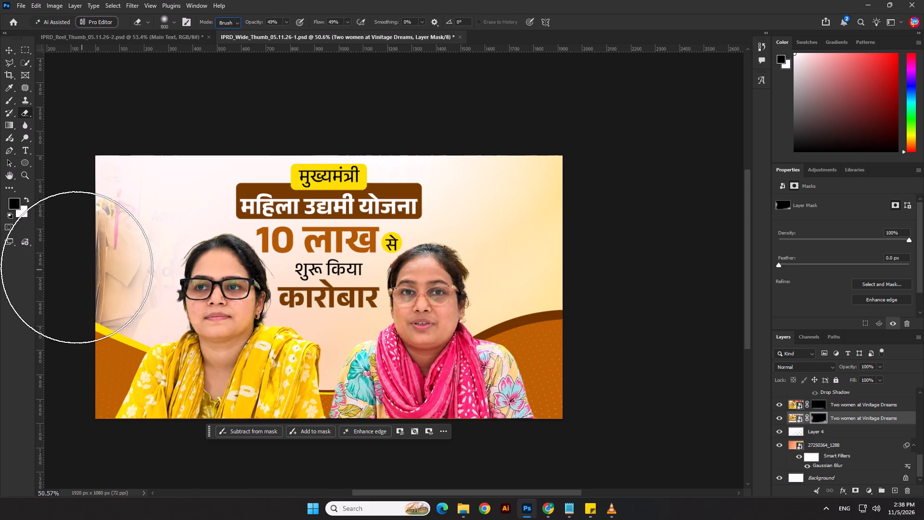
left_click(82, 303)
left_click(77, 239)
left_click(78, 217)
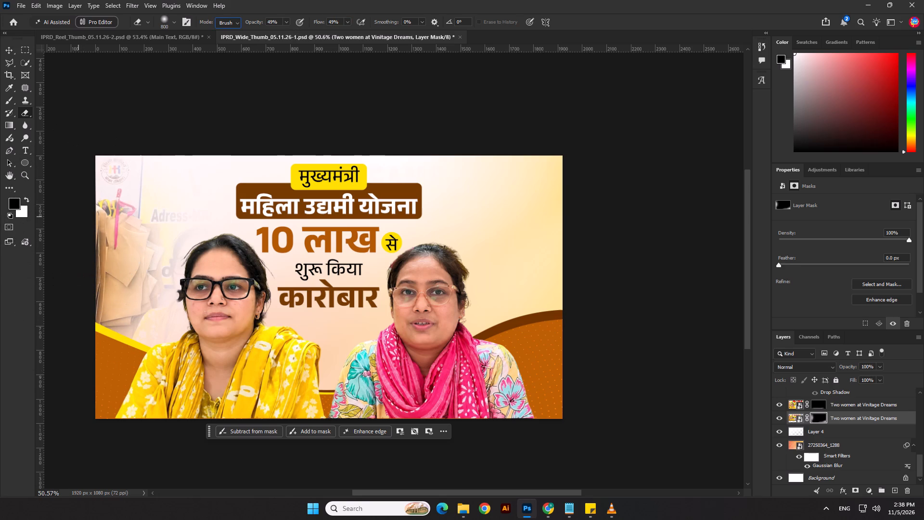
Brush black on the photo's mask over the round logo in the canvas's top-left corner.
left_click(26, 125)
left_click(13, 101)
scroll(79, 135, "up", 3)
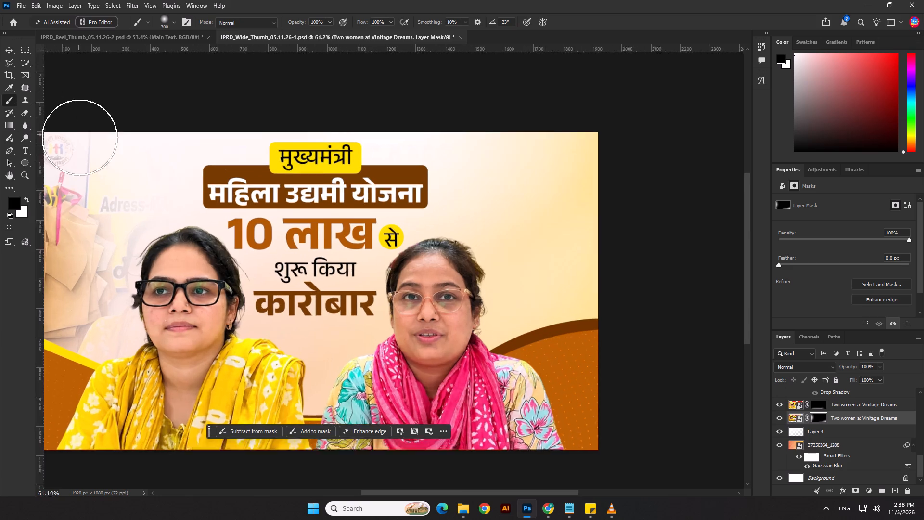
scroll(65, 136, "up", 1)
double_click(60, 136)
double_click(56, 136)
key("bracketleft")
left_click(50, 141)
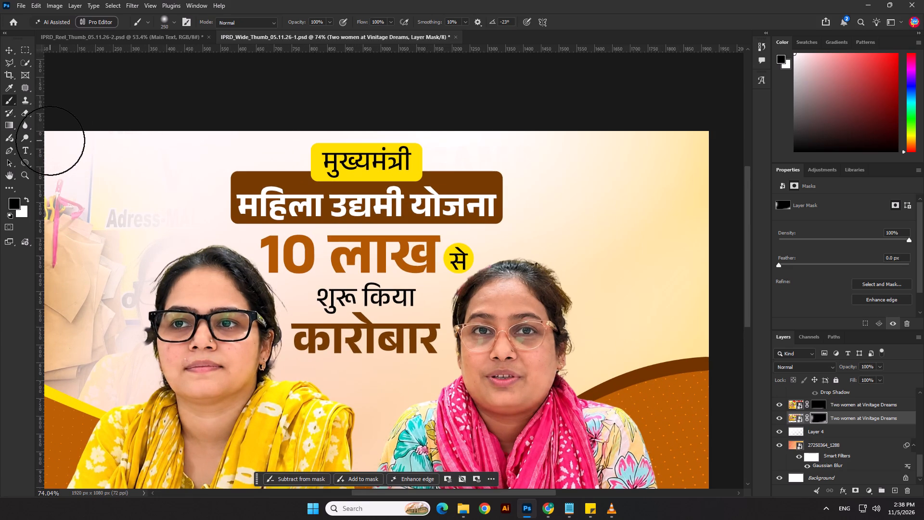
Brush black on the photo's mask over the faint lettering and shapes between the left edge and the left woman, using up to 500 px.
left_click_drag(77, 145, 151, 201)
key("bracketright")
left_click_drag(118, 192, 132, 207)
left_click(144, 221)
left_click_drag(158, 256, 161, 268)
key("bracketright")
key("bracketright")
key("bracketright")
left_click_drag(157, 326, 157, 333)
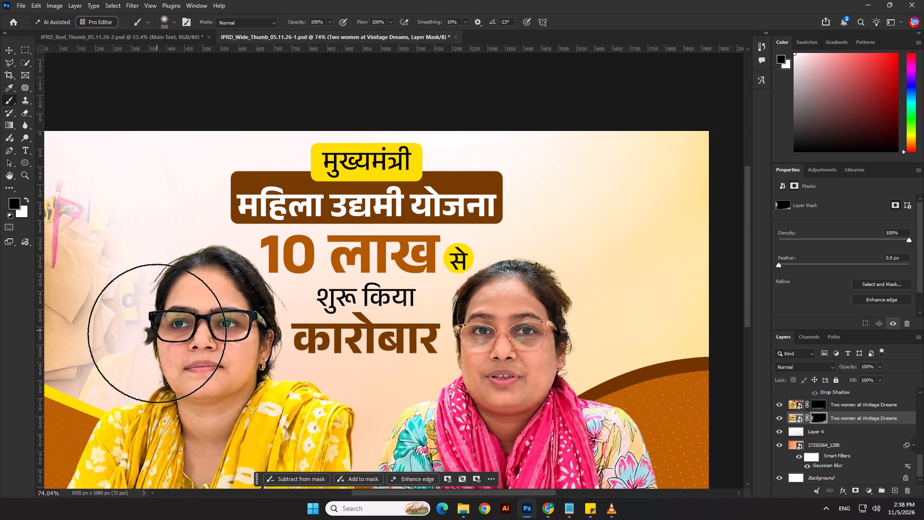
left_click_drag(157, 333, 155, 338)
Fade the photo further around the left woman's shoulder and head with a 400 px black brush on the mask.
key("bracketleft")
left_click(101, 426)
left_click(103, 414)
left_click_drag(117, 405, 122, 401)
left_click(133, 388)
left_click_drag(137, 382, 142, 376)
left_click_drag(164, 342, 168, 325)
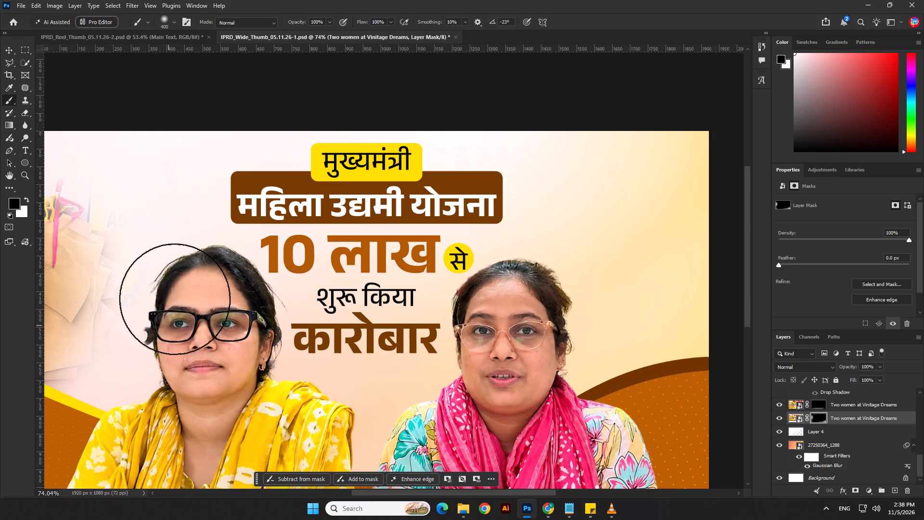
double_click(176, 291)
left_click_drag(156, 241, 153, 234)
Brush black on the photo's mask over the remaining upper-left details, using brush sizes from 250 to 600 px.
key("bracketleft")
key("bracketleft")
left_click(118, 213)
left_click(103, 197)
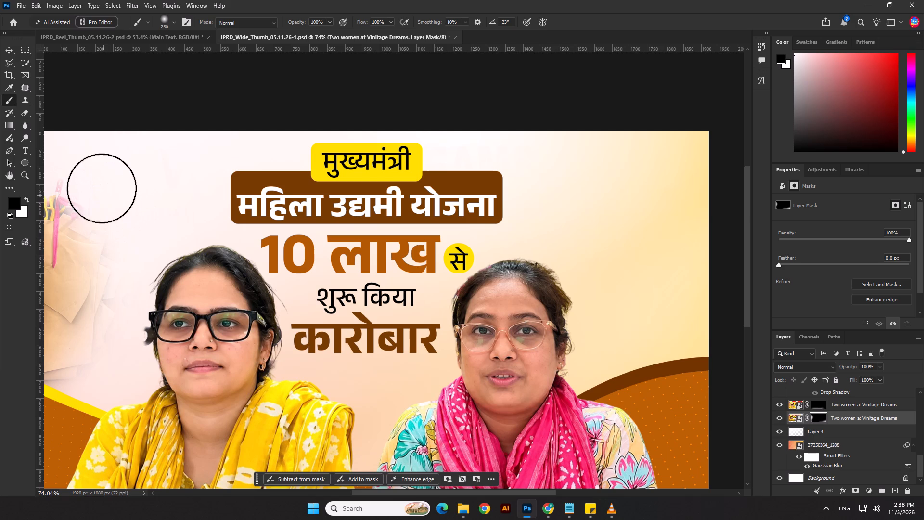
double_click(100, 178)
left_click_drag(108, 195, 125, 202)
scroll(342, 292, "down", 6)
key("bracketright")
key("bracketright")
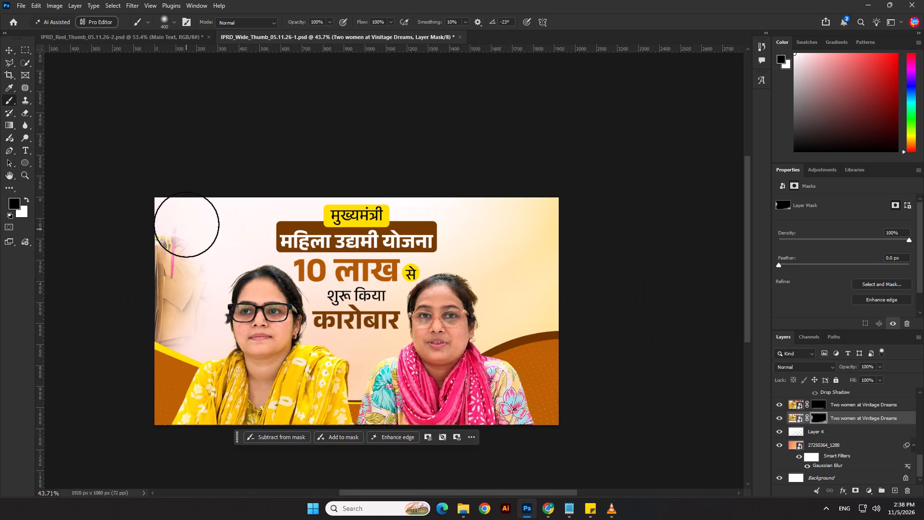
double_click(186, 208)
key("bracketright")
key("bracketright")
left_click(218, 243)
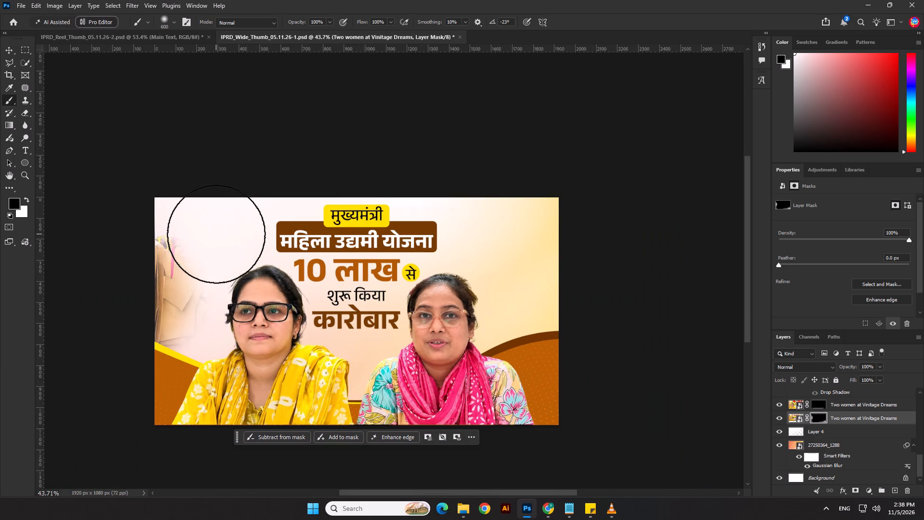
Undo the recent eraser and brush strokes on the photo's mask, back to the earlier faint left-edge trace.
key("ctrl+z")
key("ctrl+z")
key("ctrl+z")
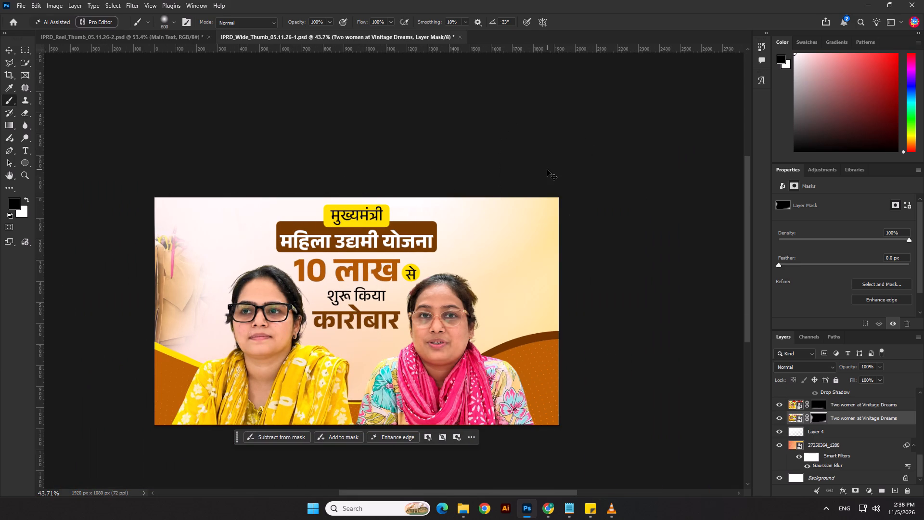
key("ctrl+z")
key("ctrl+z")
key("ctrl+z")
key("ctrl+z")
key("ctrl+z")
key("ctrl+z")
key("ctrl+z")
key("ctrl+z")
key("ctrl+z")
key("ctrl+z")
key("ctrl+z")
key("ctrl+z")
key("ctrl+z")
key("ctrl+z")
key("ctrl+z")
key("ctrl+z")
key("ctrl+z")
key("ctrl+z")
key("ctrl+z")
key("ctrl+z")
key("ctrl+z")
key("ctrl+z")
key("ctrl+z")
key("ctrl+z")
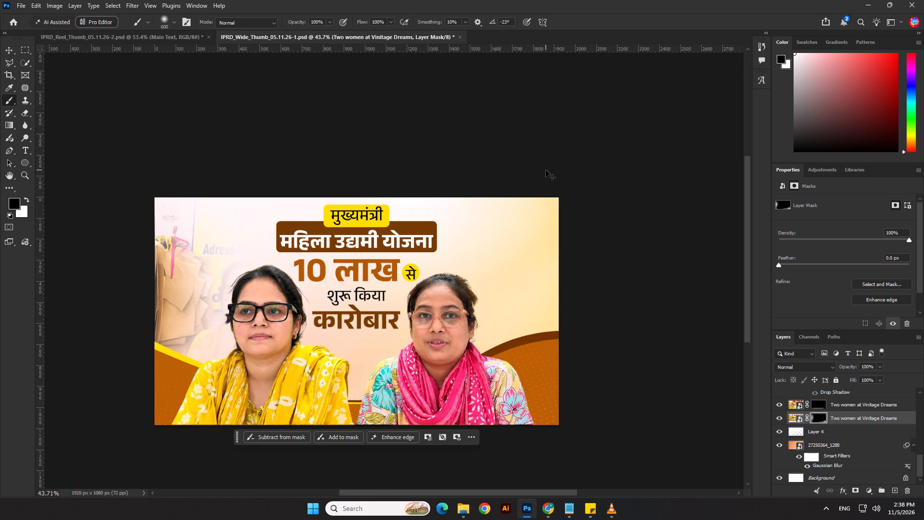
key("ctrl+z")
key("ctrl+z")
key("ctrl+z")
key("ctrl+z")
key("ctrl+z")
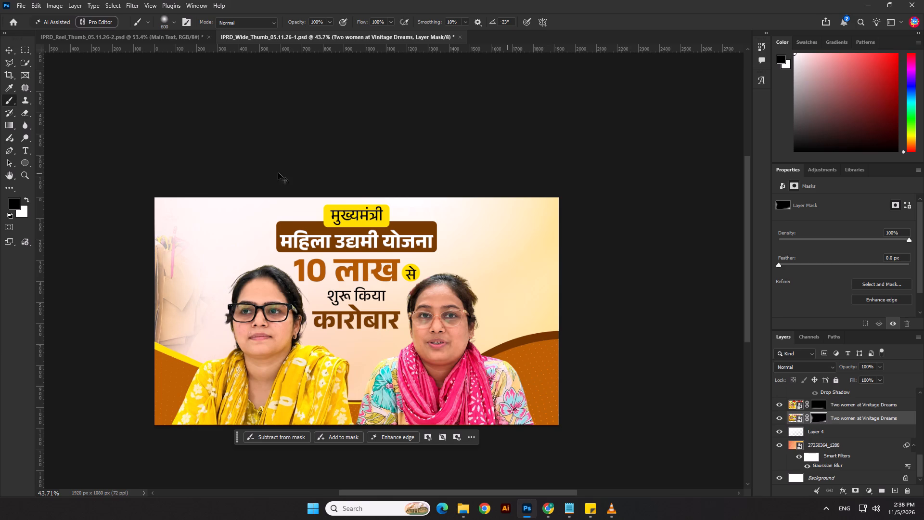
Enlarge the masked photo proportionally so it extends above the canvas, keeping it flush with the canvas's left edge.
left_click(8, 49)
scroll(360, 222, "down", 2)
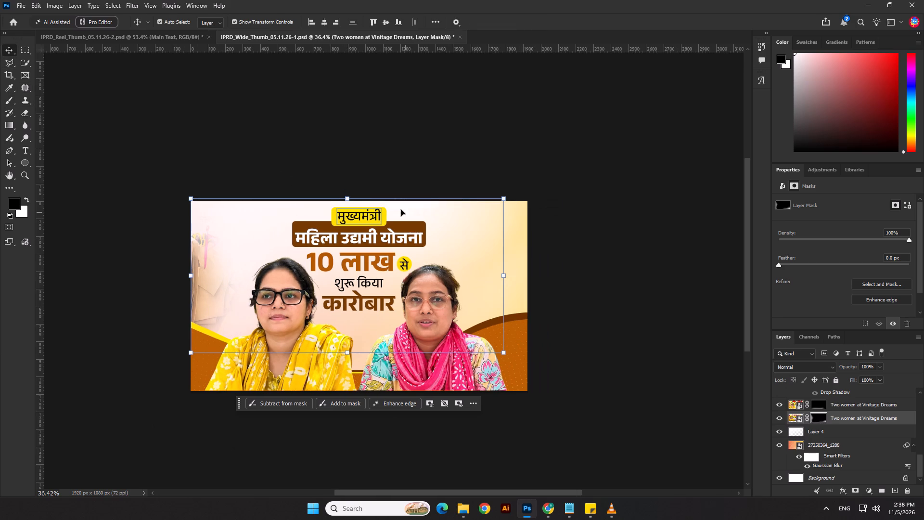
left_click_drag(353, 199, 364, 162)
left_click_drag(277, 240, 315, 241)
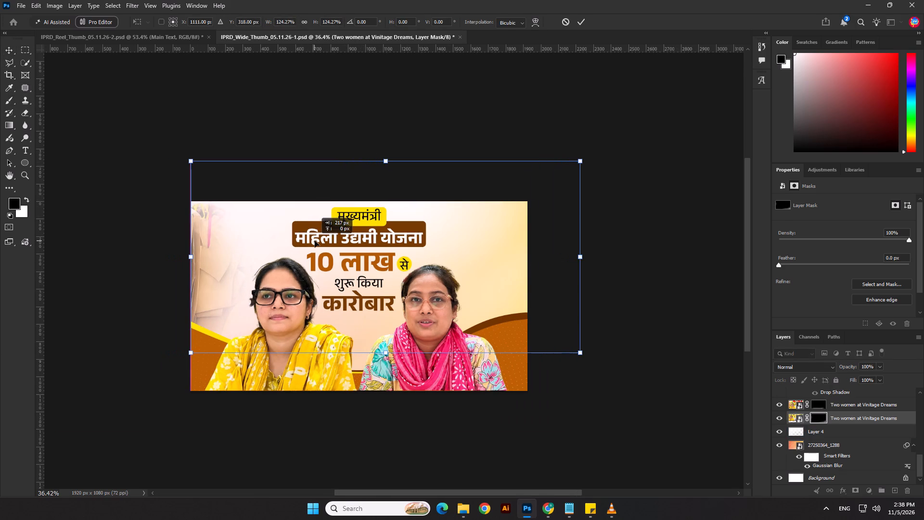
left_click_drag(315, 241, 317, 244)
left_click_drag(381, 159, 380, 169)
left_click_drag(282, 220, 272, 220)
key("Return")
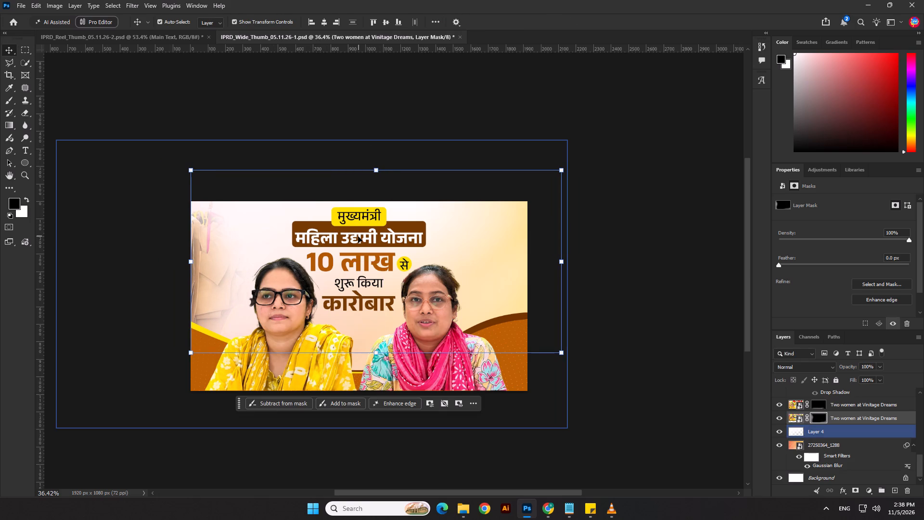
Duplicate the masked photo layer and flip the copy horizontally.
key("ctrl+c")
key("ctrl+v")
key("ctrl+t")
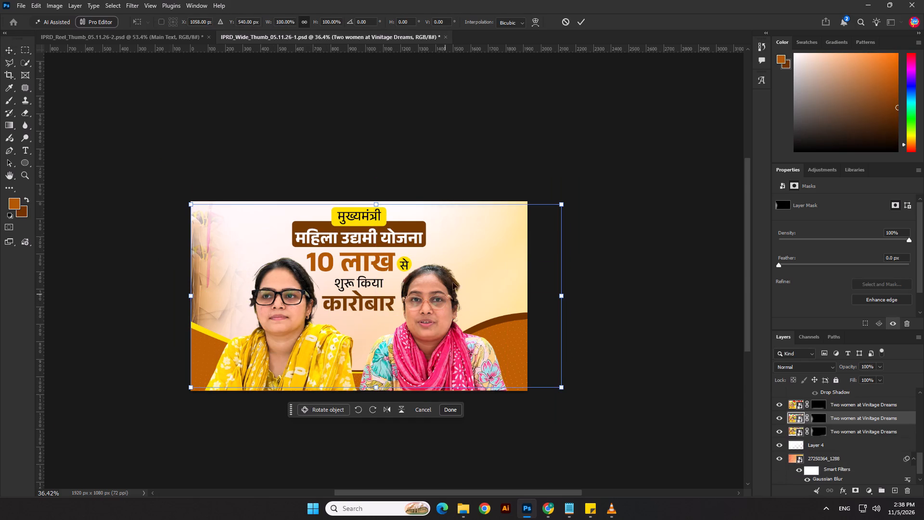
right_click(474, 268)
left_click(515, 472)
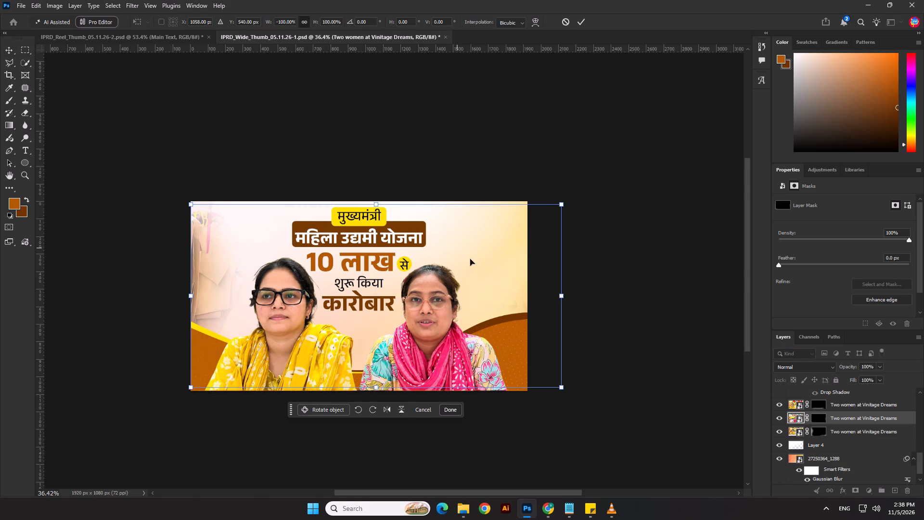
Move the flipped photo copy up and across so it sits flush with the canvas's right edge.
left_click(468, 204)
left_click_drag(486, 240, 449, 211)
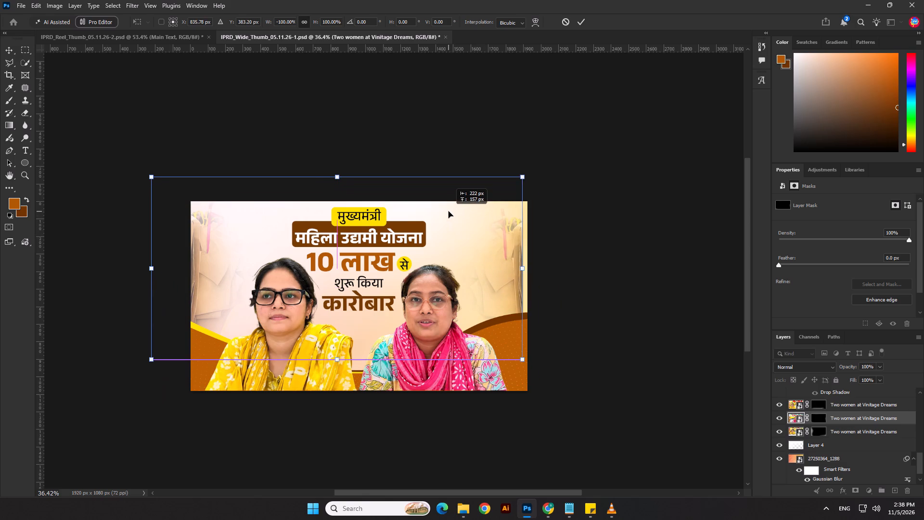
left_click_drag(449, 211, 452, 209)
key("Return")
Select both masked photo copies and align their bottom edges to the canvas's bottom edge.
left_click(197, 263, "shift")
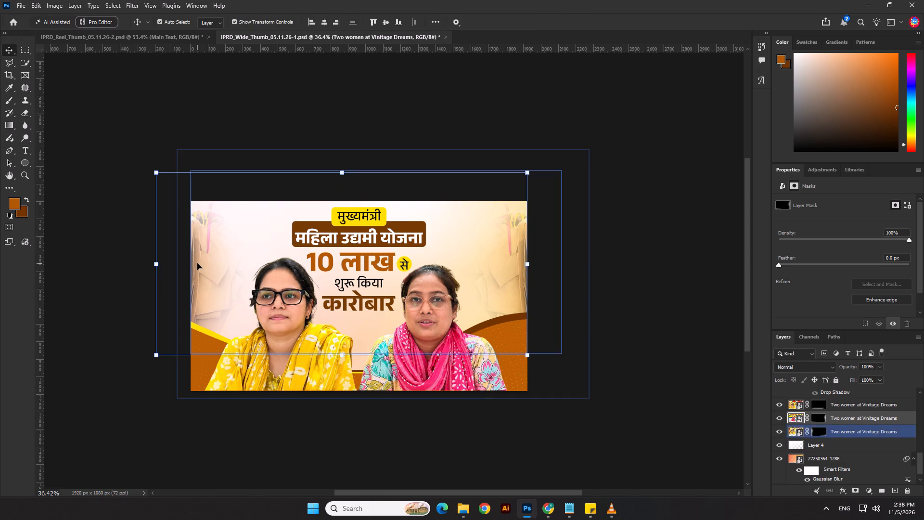
left_click(400, 20)
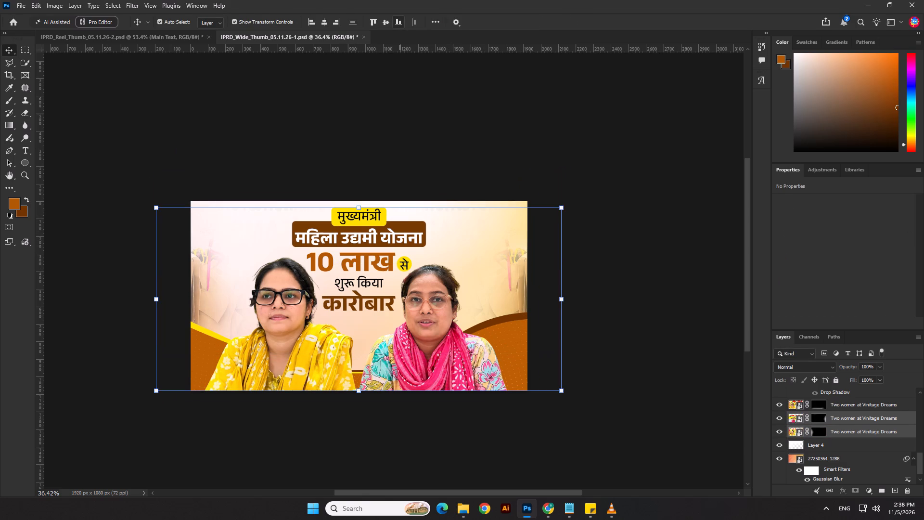
Nudge both photo copies up together in large increments, easing back down until their lower edges sit around the women's shoulder level.
key("shift+Up")
key("shift+Up")
key("shift+Up")
key("shift+Up")
key("shift+Up")
key("shift+Up")
key("shift+Up")
key("shift+Up")
key("shift+Up")
key("shift+Up")
key("shift+Up")
key("shift+Up")
key("shift+Up")
key("shift+Up")
key("shift+Up")
key("shift+Up")
key("shift+Up")
key("shift+Up")
key("shift+Up")
key("shift+Up")
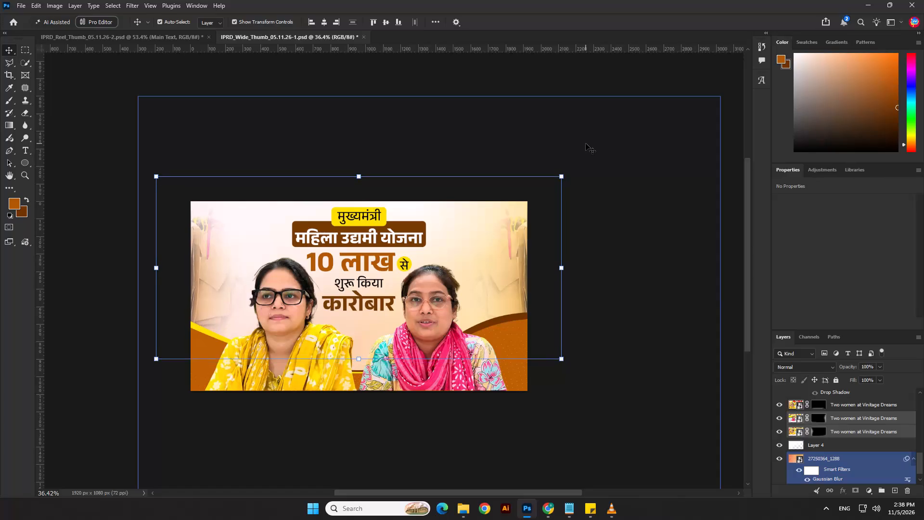
key("shift+Up")
key("shift+Up")
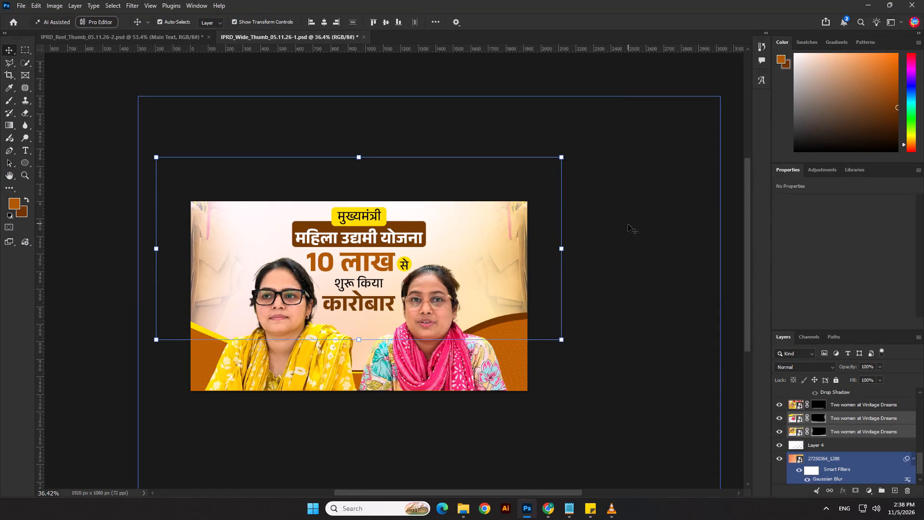
key("shift+Down")
key("shift+Down")
key("shift+Down")
key("shift+Down")
key("shift+Down")
key("shift+Down")
key("shift+Down")
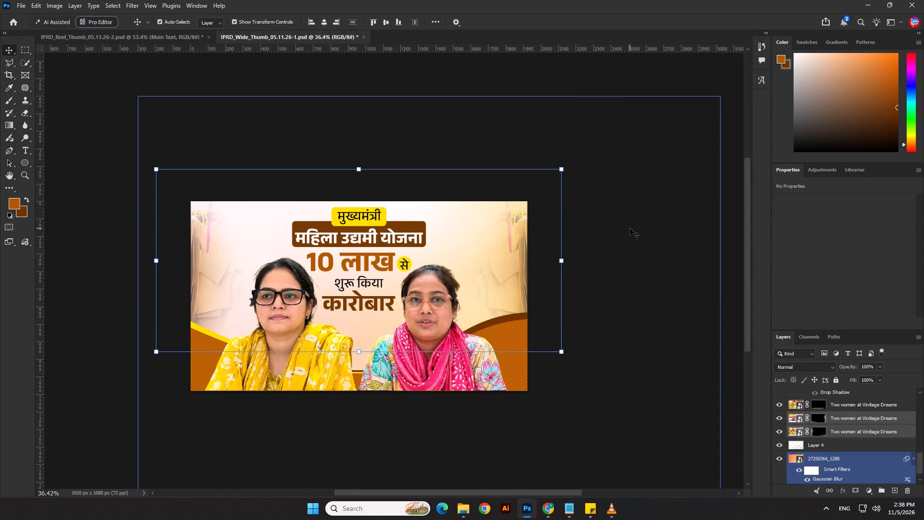
Deselect the shop photo copies and examine the overall look of the wide thumbnail with its blended sides.
key("Return")
left_click(630, 228)
left_click(191, 307)
left_click(103, 327)
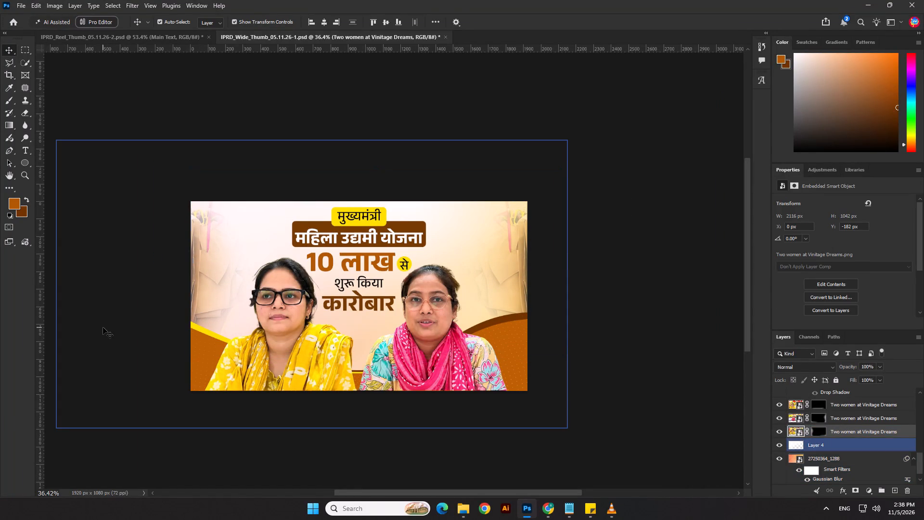
scroll(222, 351, "down", 5)
left_click(551, 322)
left_click(591, 341)
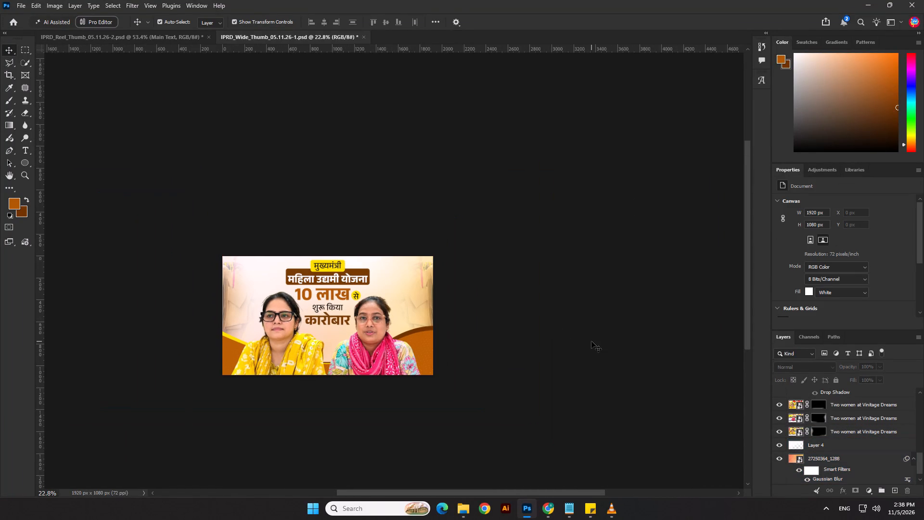
scroll(407, 343, "up", 3)
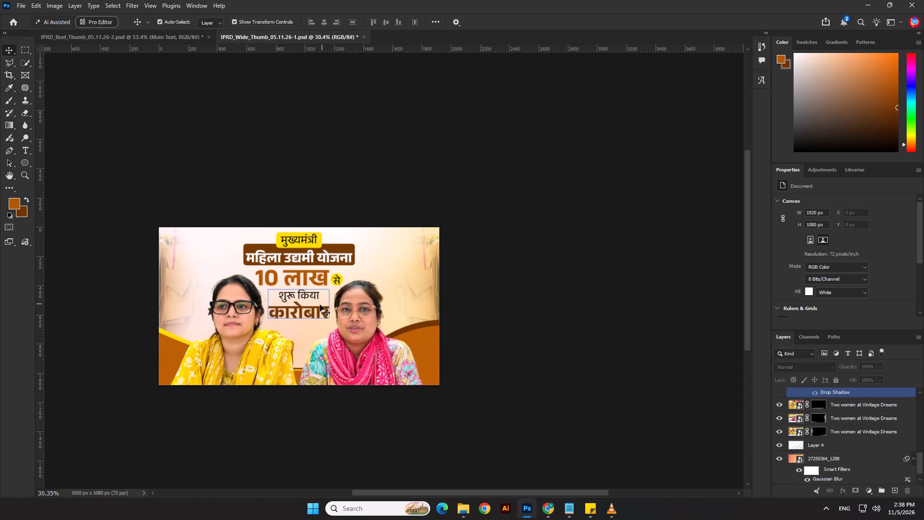
Shrink the Main Text group by slightly more than 5% and nudge it down in large increments between the two women.
left_click(319, 308)
scroll(814, 432, "up", 7)
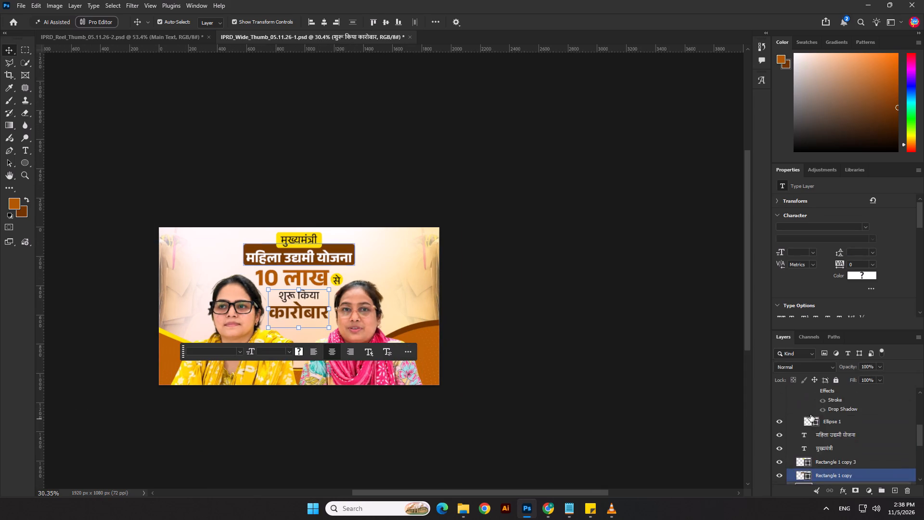
scroll(810, 415, "up", 4)
left_click(814, 398)
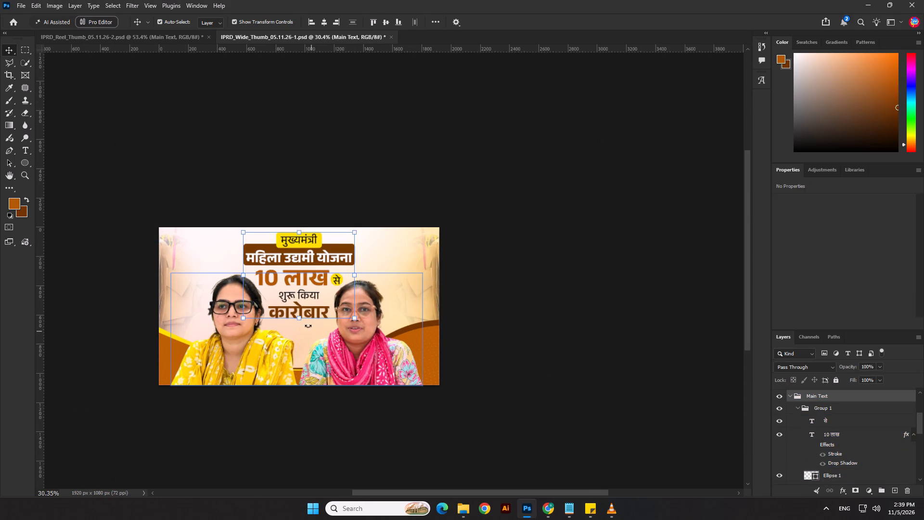
left_click(301, 321)
scroll(301, 320, "up", 4)
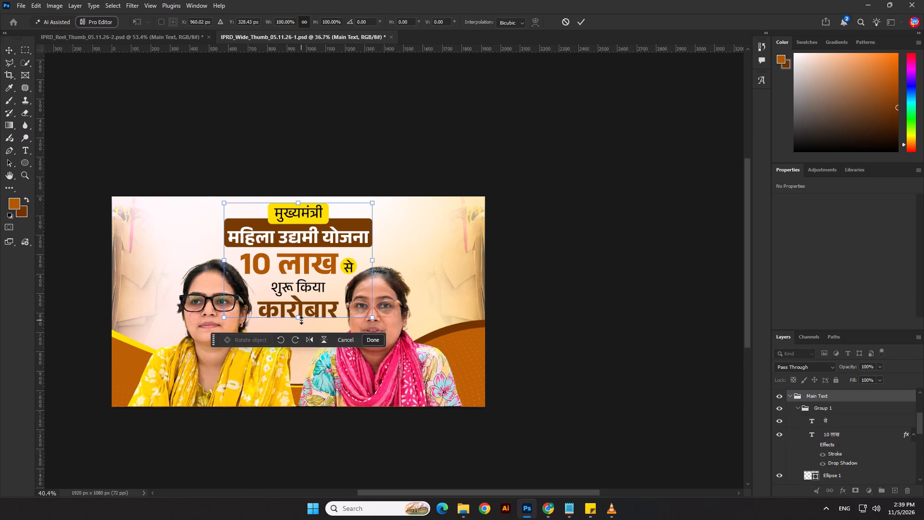
left_click_drag(301, 320, 305, 315)
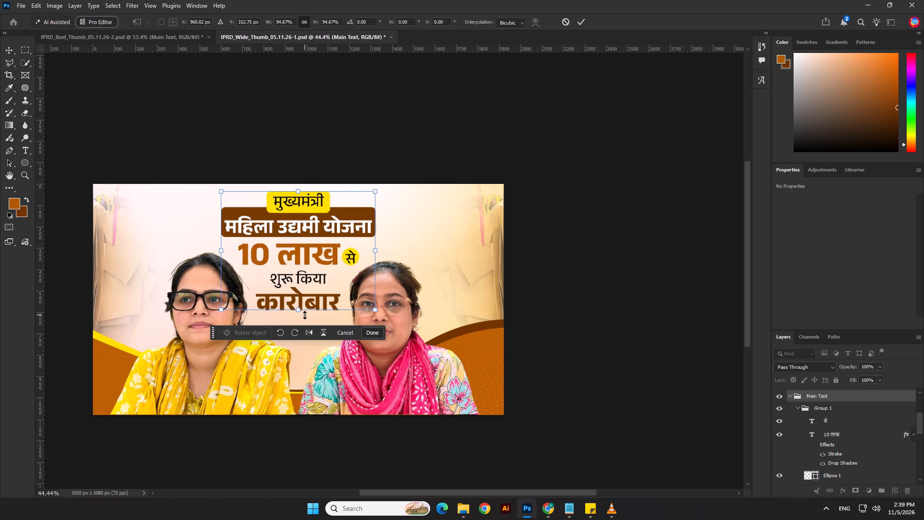
key("shift+Down")
key("shift+Down")
left_click(296, 317)
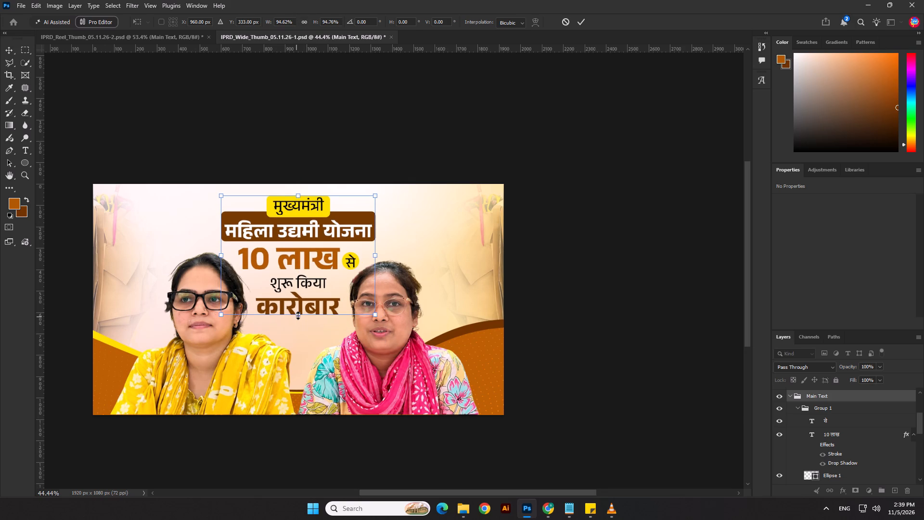
key("shift+Down")
key("Return")
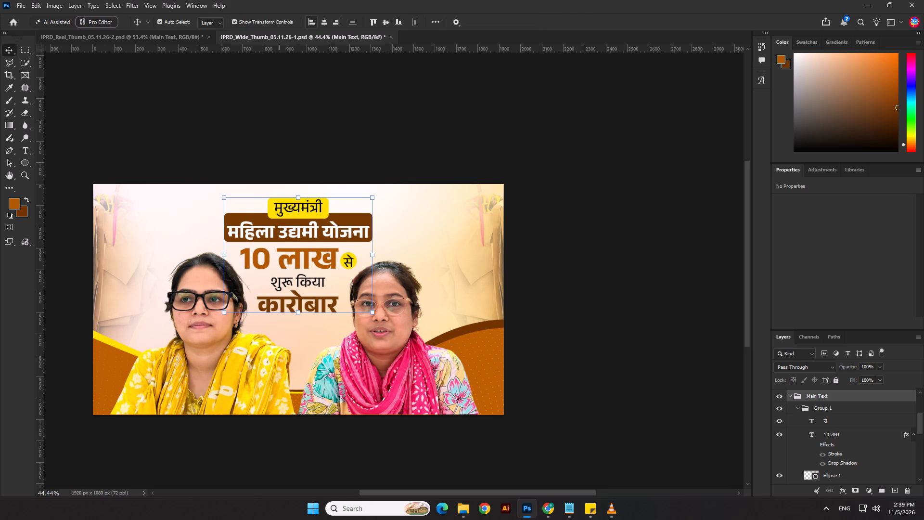
Centre the Main Text group horizontally on the canvas and deselect it.
left_click(324, 21)
left_click(323, 134)
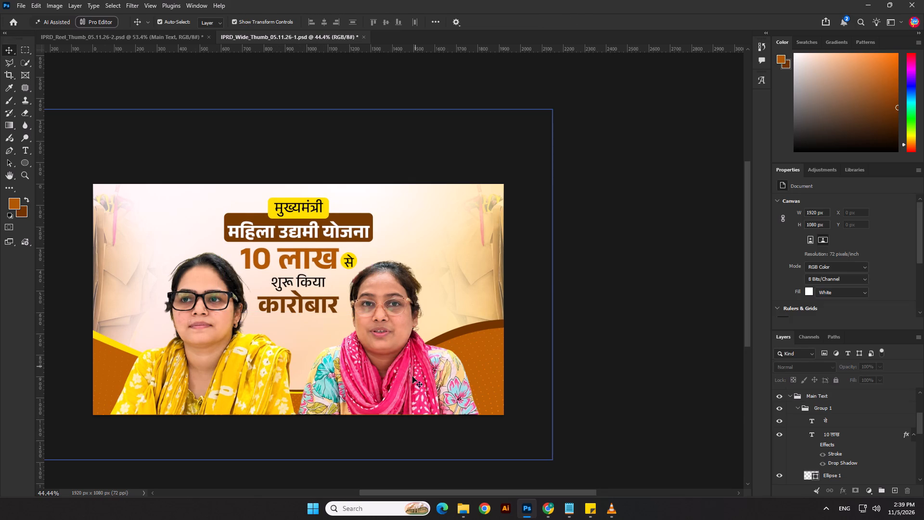
Nudge the cutout of the two women three small increments to the right and deselect it.
left_click(411, 381)
key("Right")
key("Right")
key("Right")
left_click(378, 116)
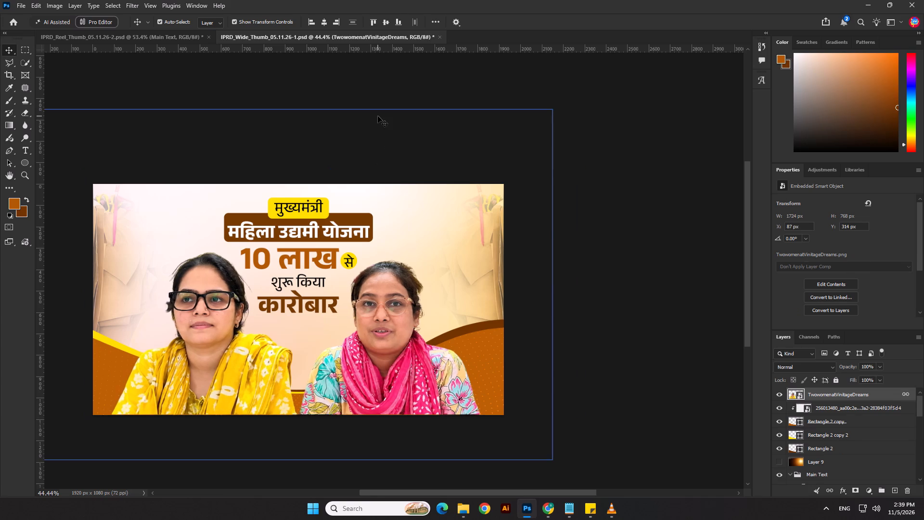
scroll(490, 343, "down", 4)
left_click(557, 373)
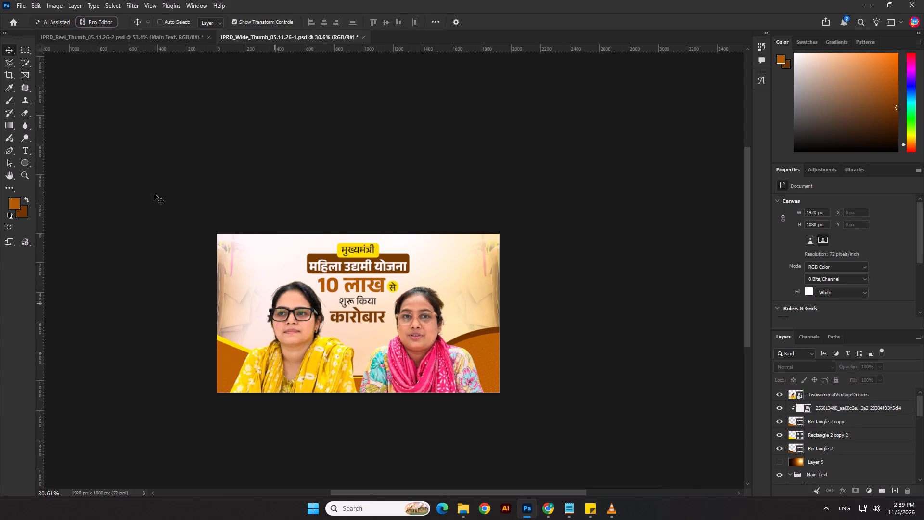
Save the wide thumbnail document.
key("ctrl+s")
Save a copy of the wide thumbnail as a PNG in the 05.11.26 folder.
left_click(21, 6)
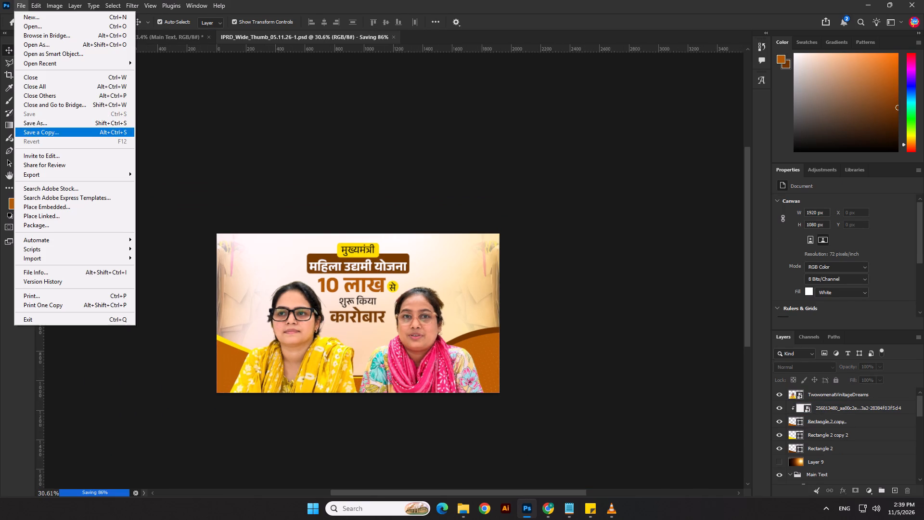
left_click(51, 134)
left_click(105, 410)
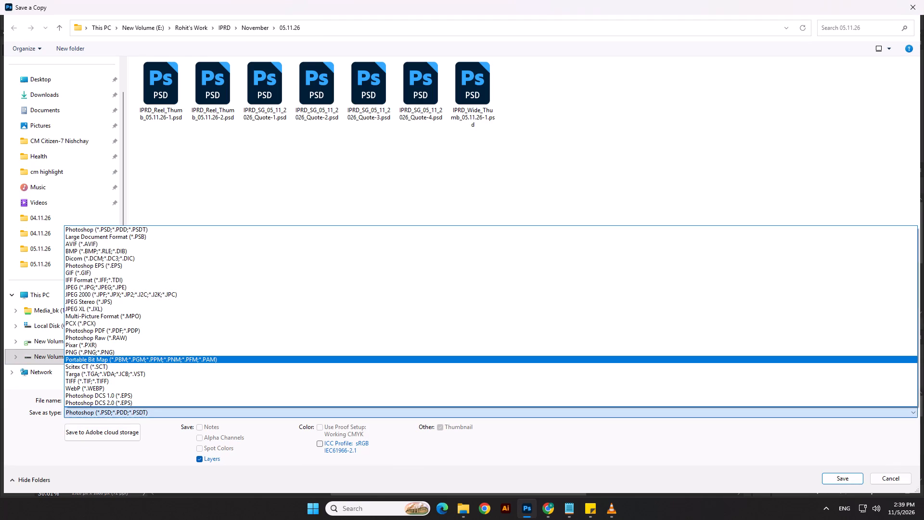
left_click(108, 353)
left_click(825, 472)
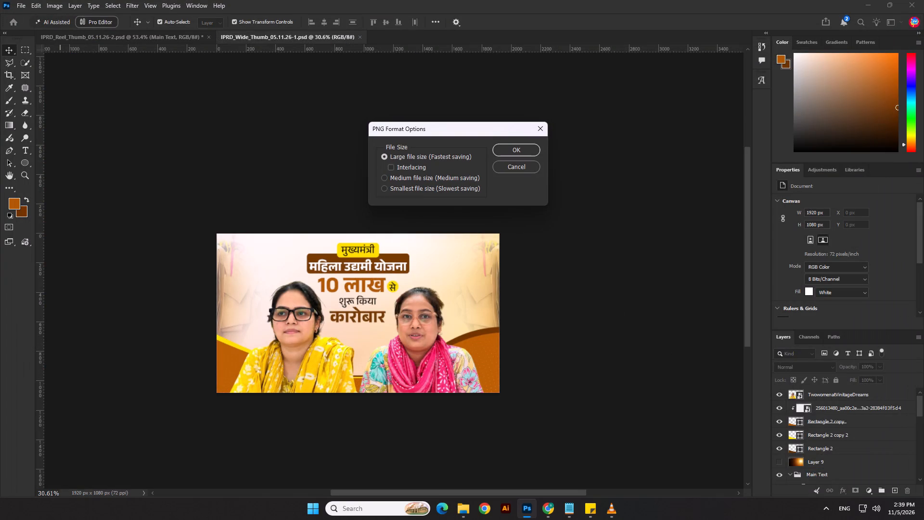
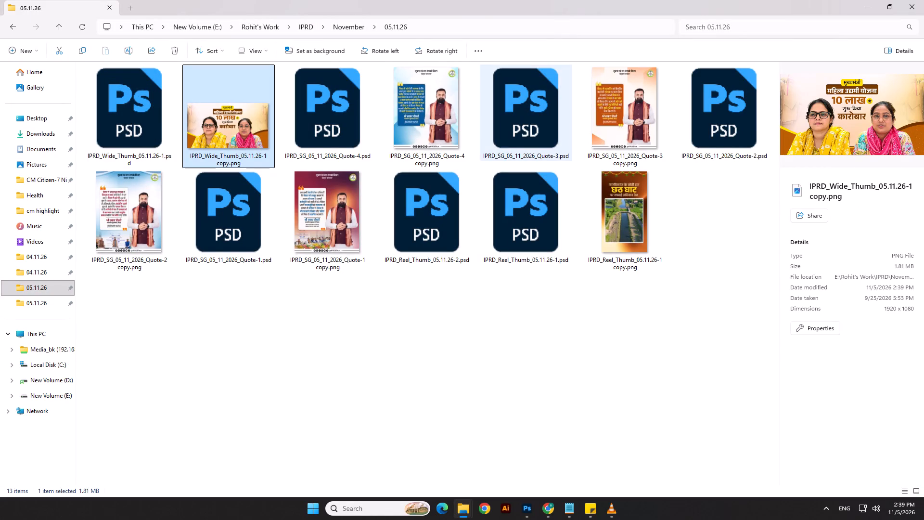
Switch to Photoshop, deselect the Main Text group in the IPRD_Reel_Thumb_05.11.26-2 document and save that document.
key("alt+Tab")
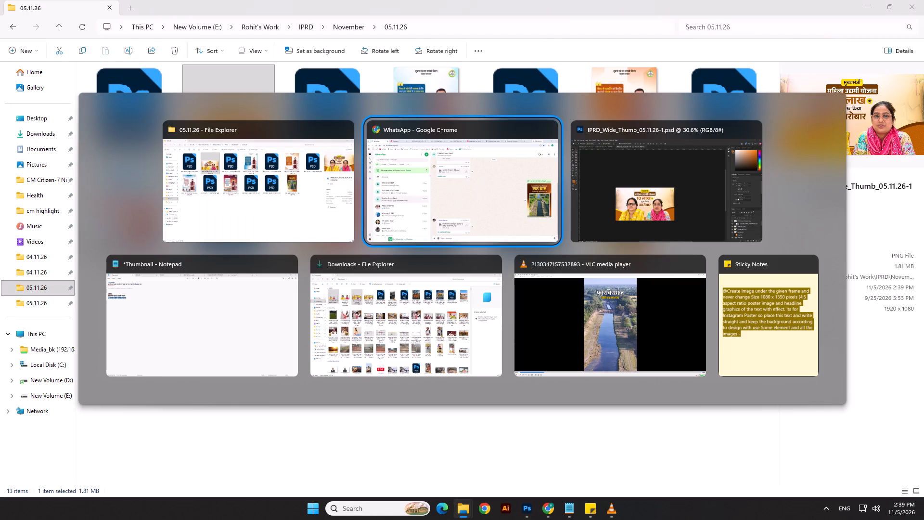
key("alt+Tab")
key("ctrl+s")
left_click(156, 34)
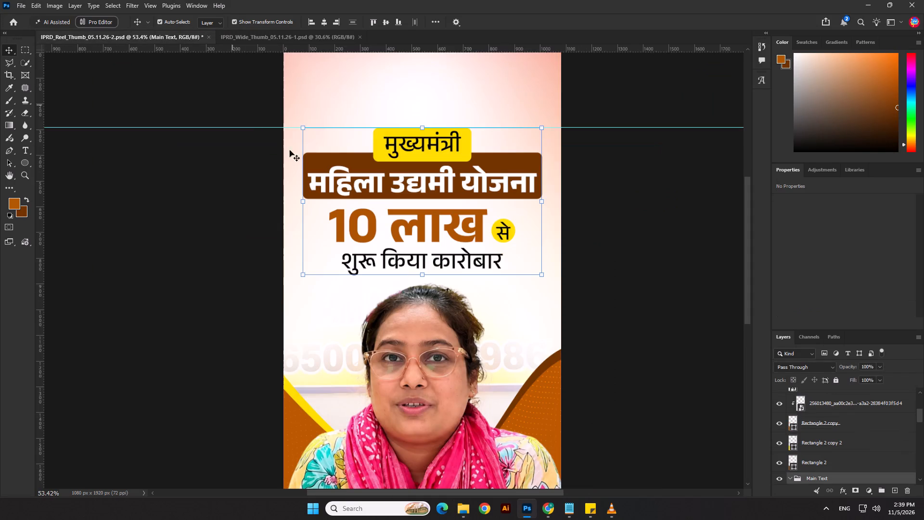
scroll(325, 189, "down", 3)
left_click(204, 274)
key("ctrl+s")
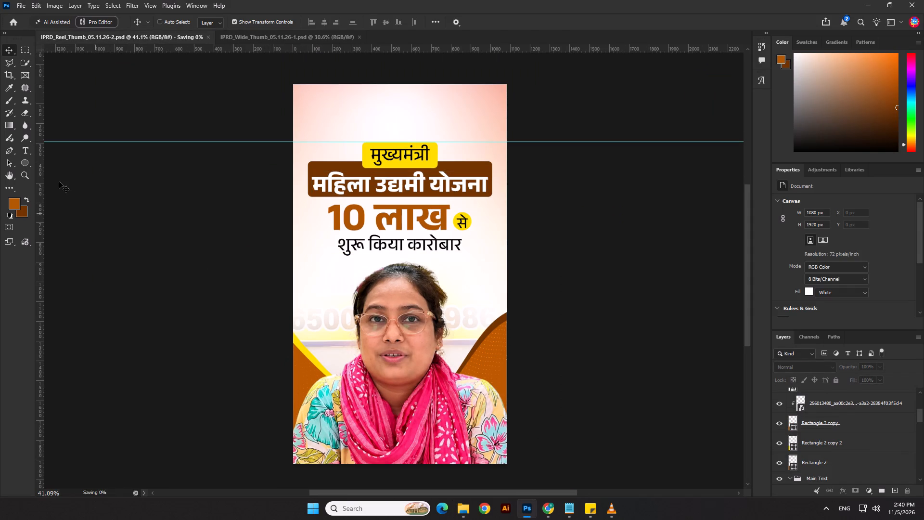
Save a copy of the reel thumbnail as a PNG in the 05.11.26 folder.
left_click(17, 2)
left_click(68, 130)
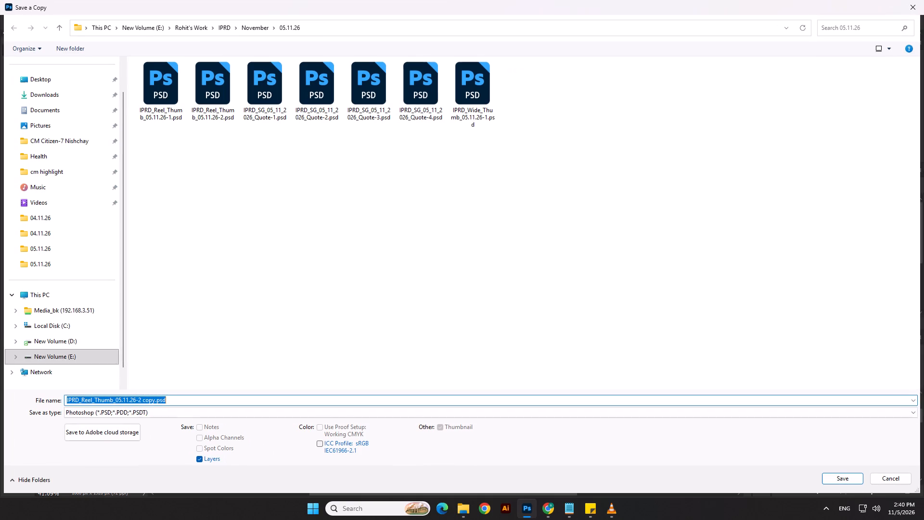
left_click(143, 409)
left_click(136, 354)
left_click(836, 479)
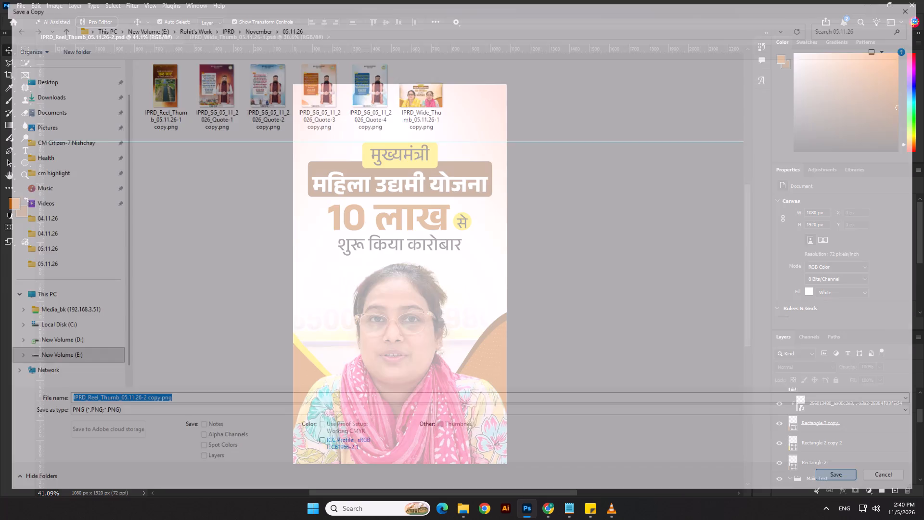
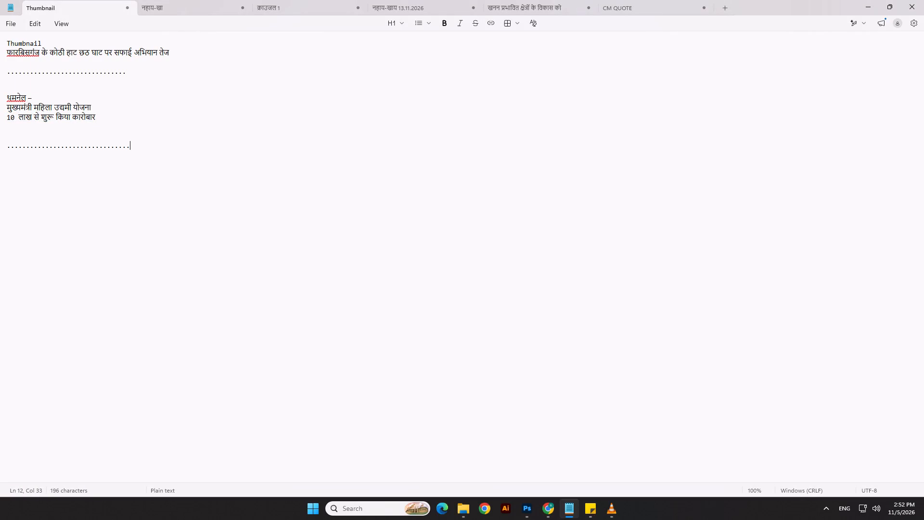
Paste the copied थमनेल text "सरकारी योजना से स्वरोजगार / बकरी पालन से आत्मनिर्भरता" below the last dotted line in the Notepad Thumbnail note.
key("Return")
key("Return")
key("Return")
key("ctrl+v")
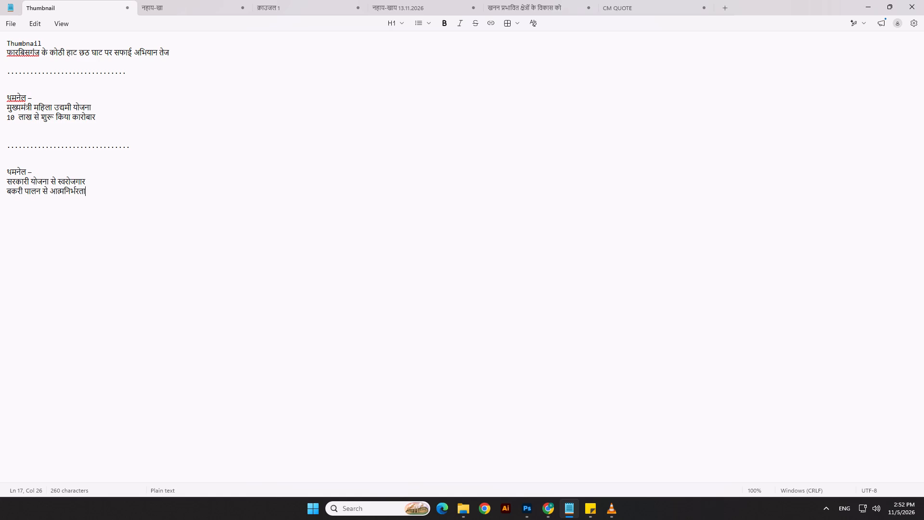